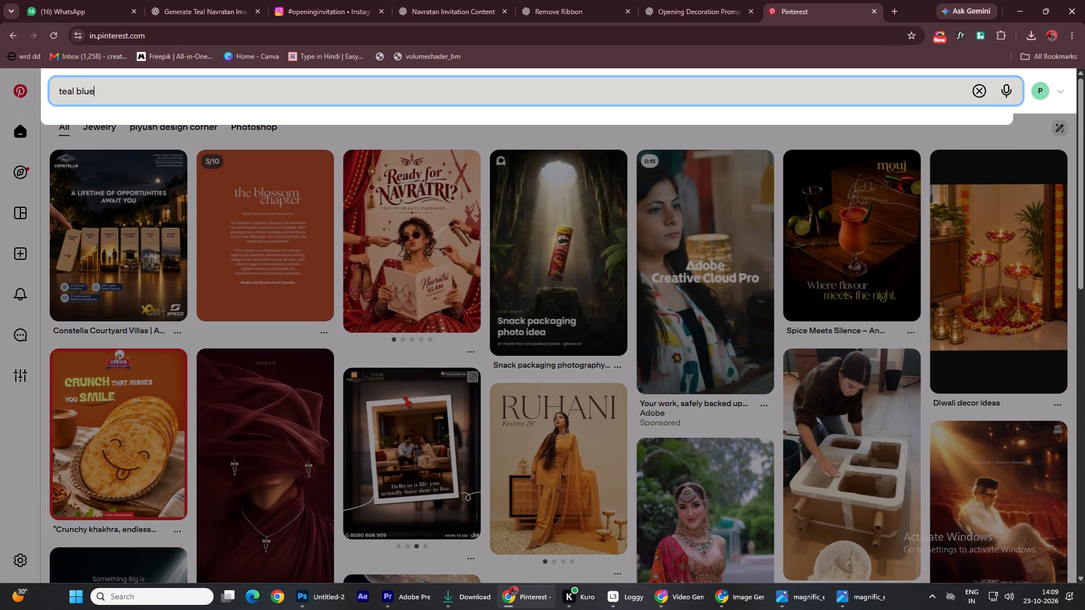
key(space)
text(border)
key(Return)
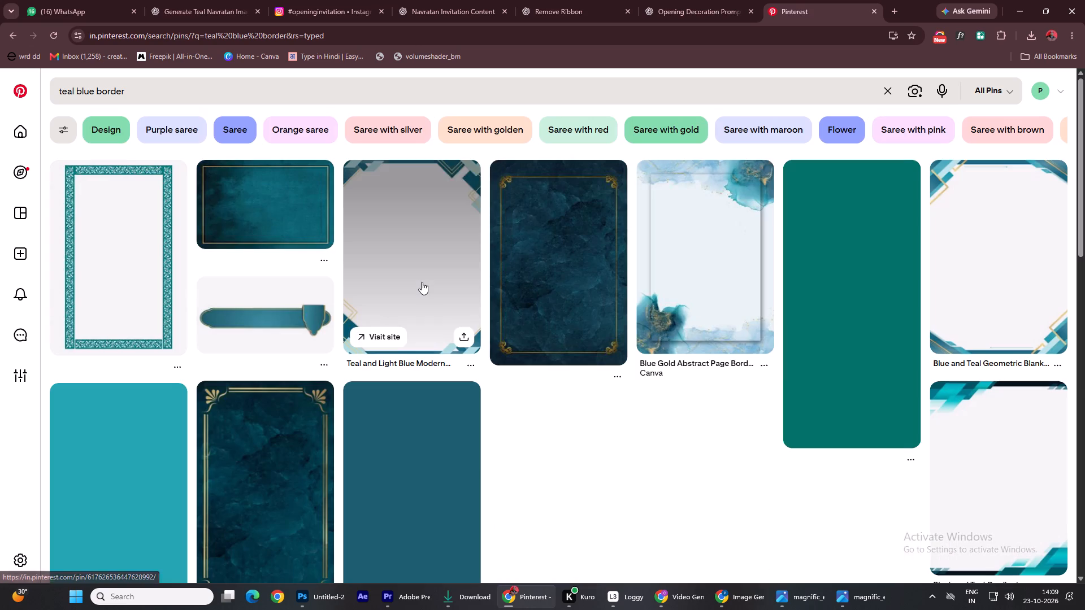
scroll(989, 347, down, 3)
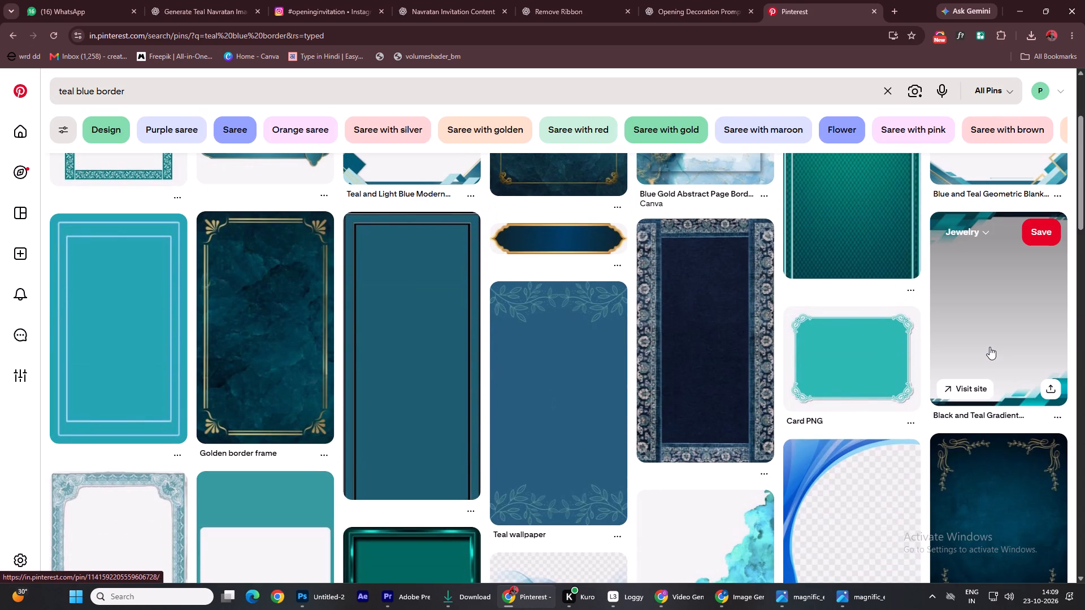
click(276, 368)
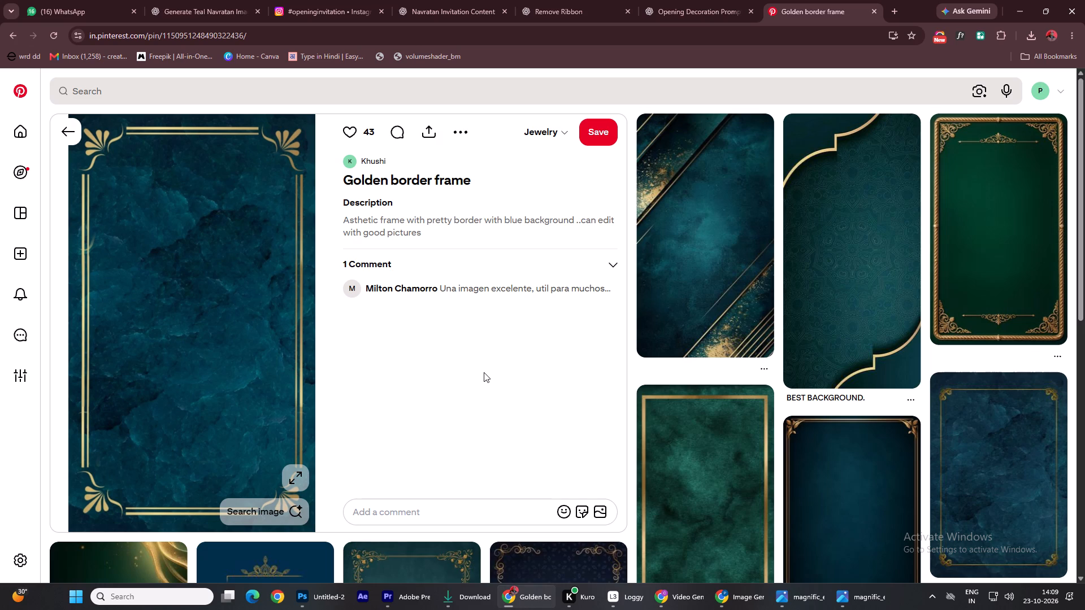
scroll(484, 372, down, 3)
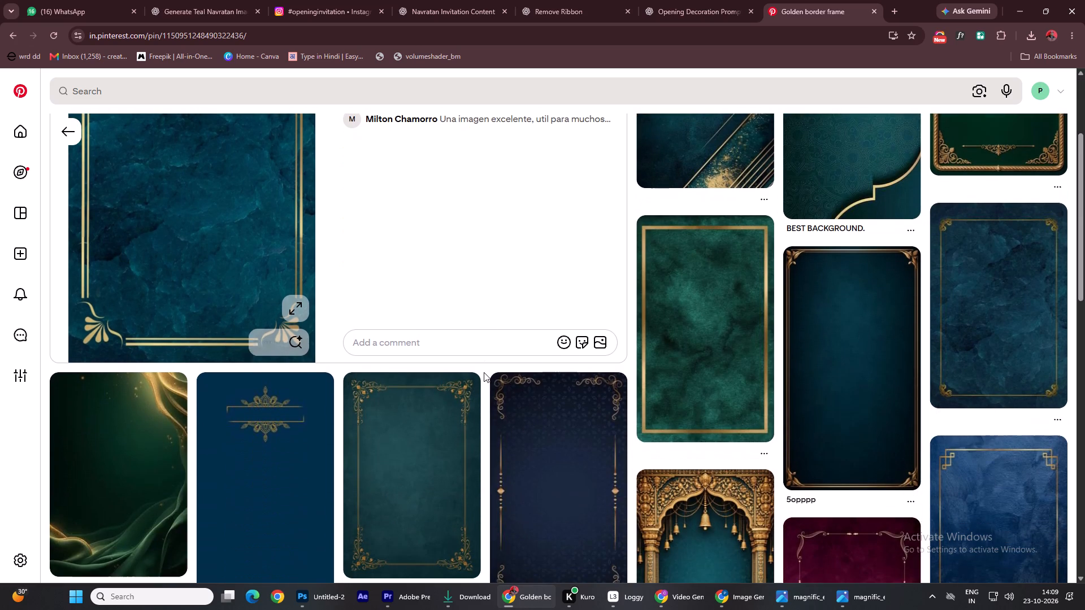
scroll(549, 376, down, 2)
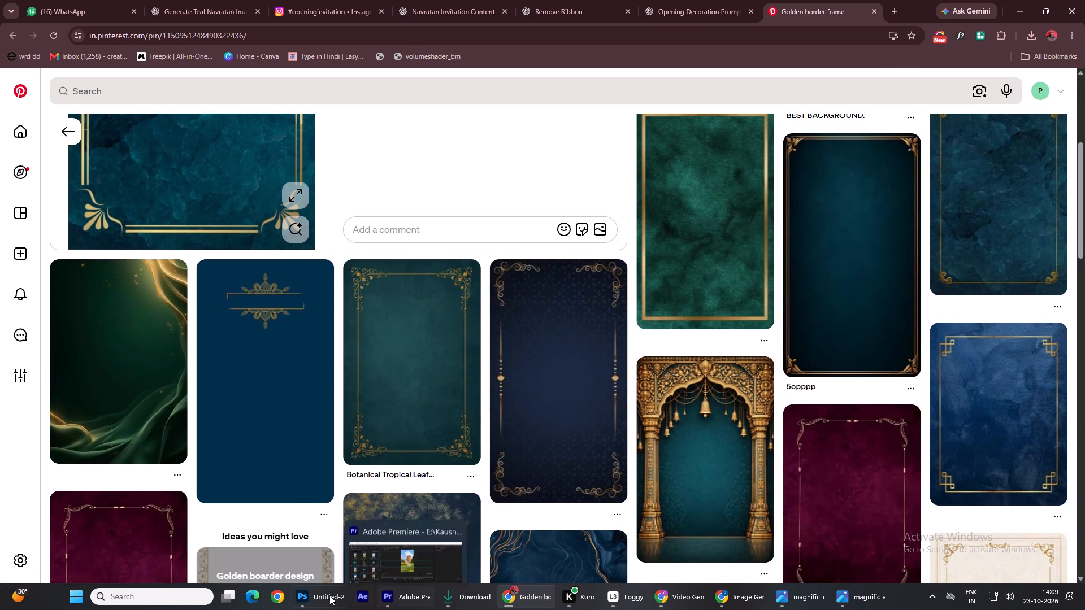
In Photoshop's Untitled-2 document, hide the Teal and Gold Temple Invitation Border layer and the visible magnific image layer below it.
click(311, 597)
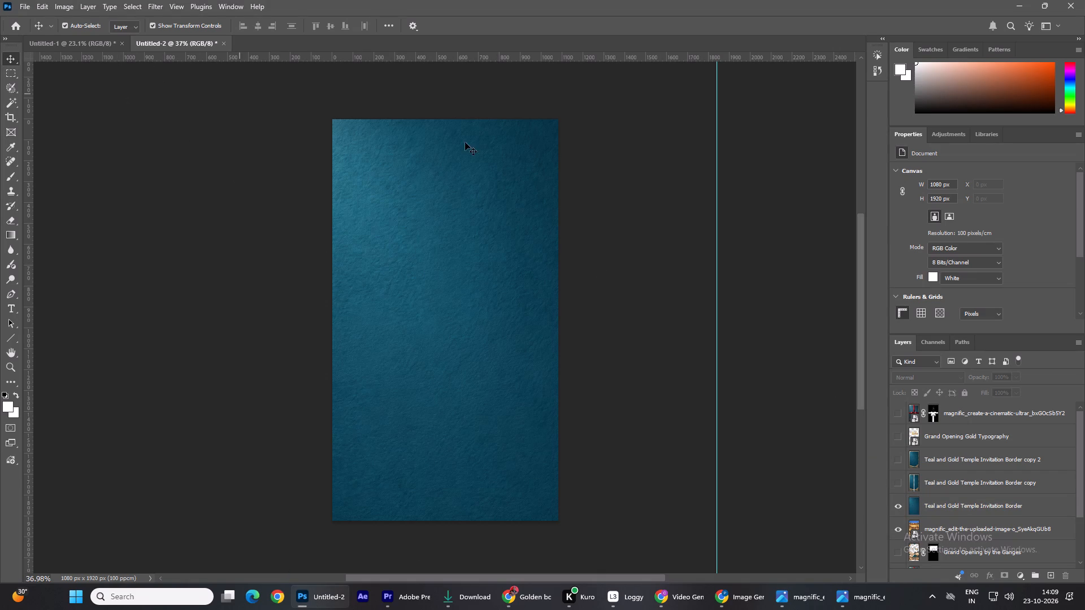
click(80, 46)
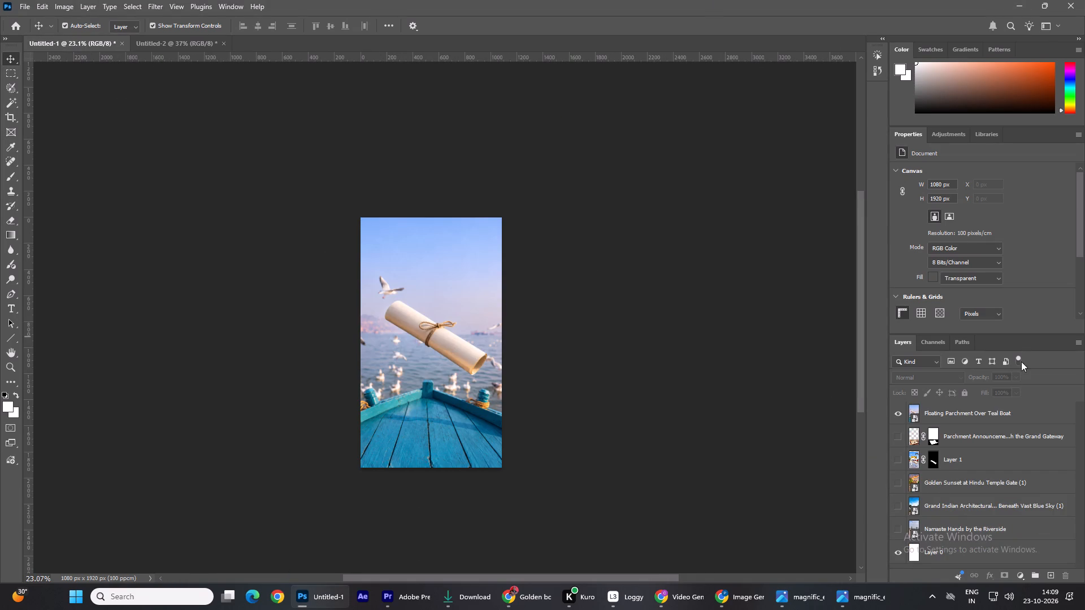
click(169, 54)
click(175, 45)
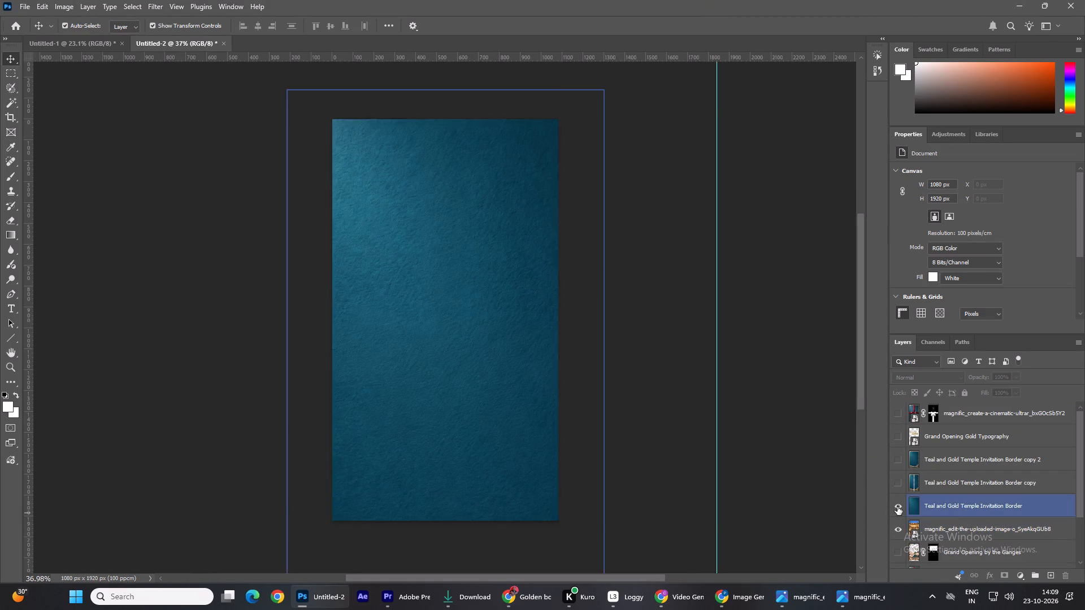
click(897, 507)
click(900, 523)
Place Teal and Gold Floral Frame.png from Downloads as an embedded object on the Untitled-2 canvas.
click(25, 11)
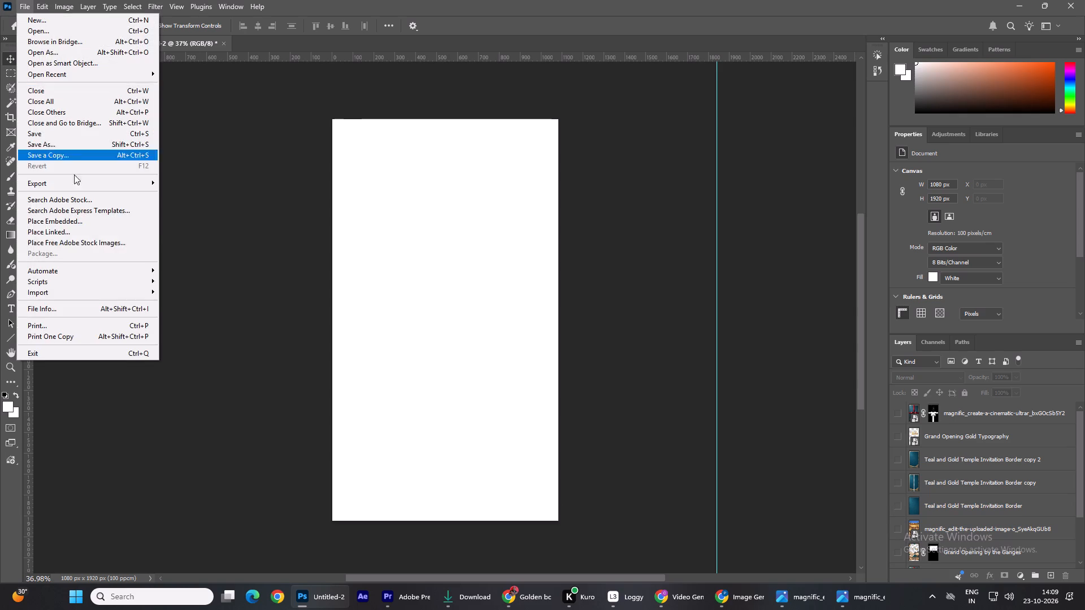
click(79, 220)
double_click(184, 158)
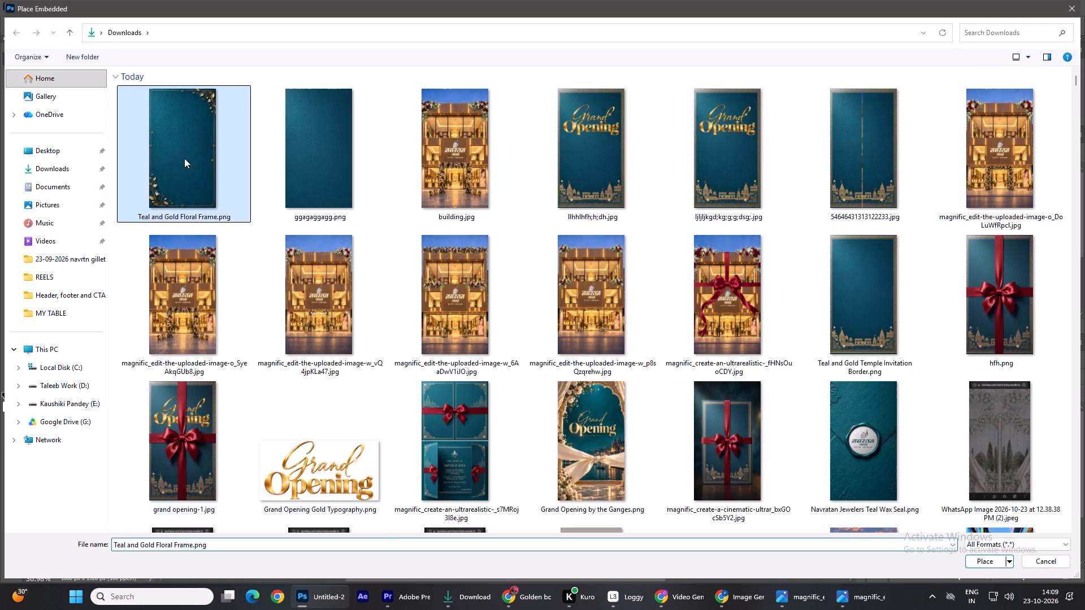
click(533, 554)
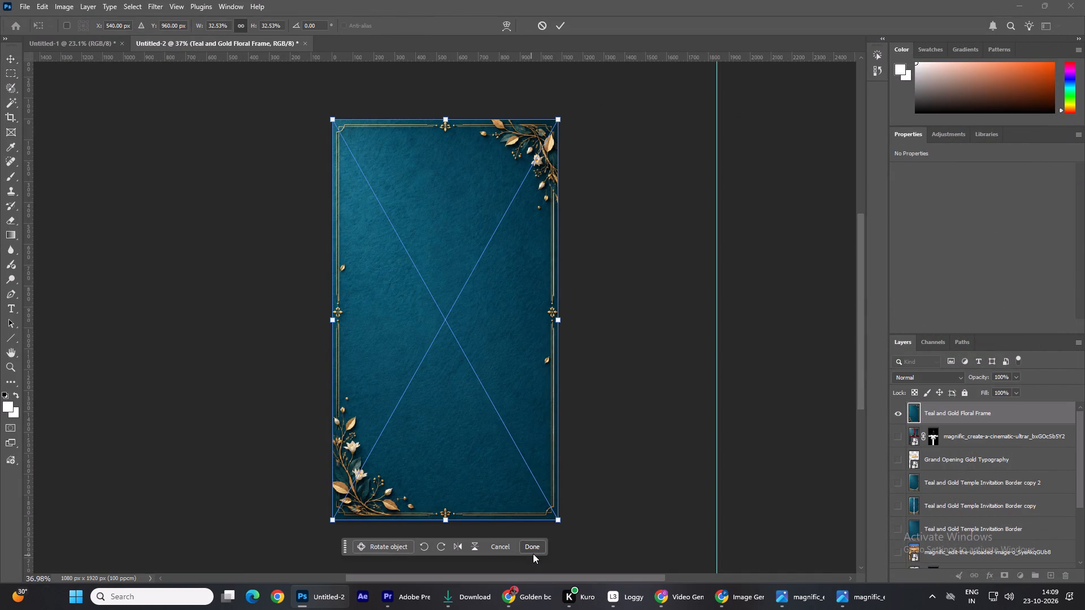
click(535, 551)
click(622, 446)
Enlarge the floral frame slightly to about 1080 × 1919 px and nudge it down to Y 2 px.
click(482, 178)
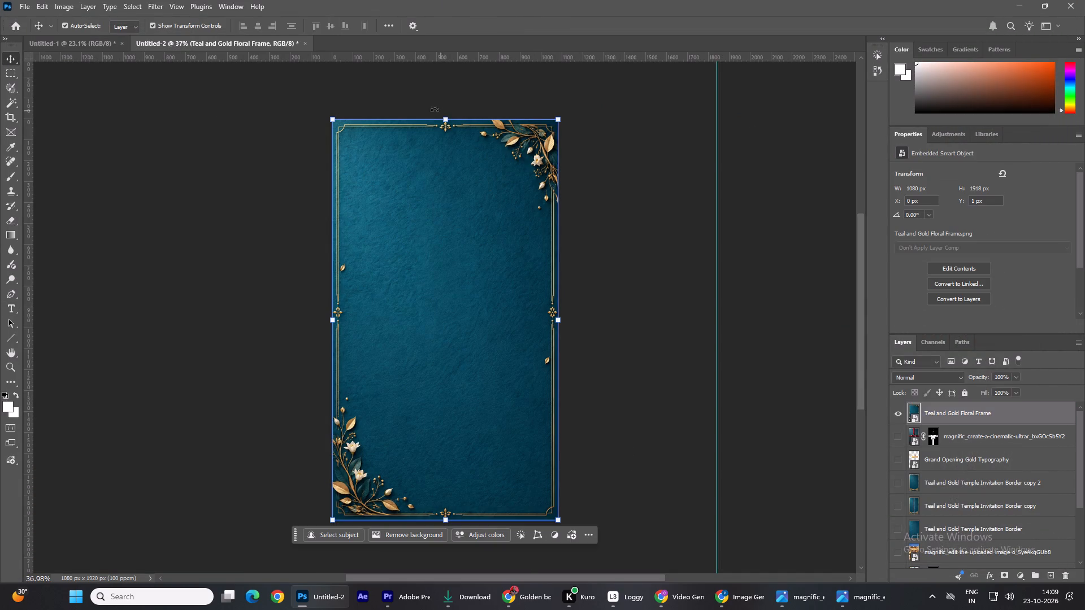
click(445, 120)
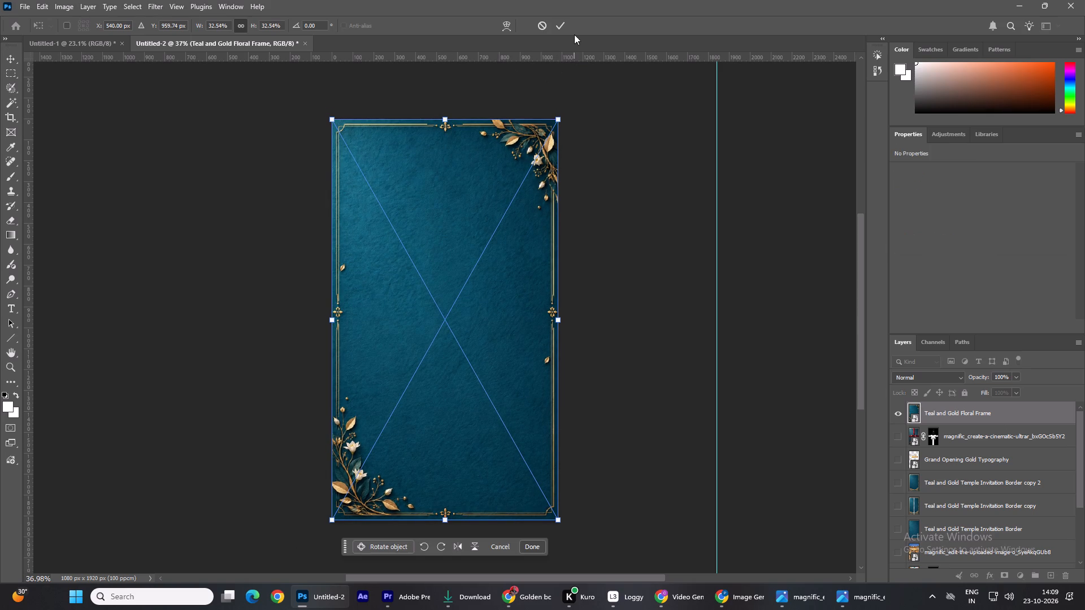
click(559, 21)
click(635, 259)
click(465, 425)
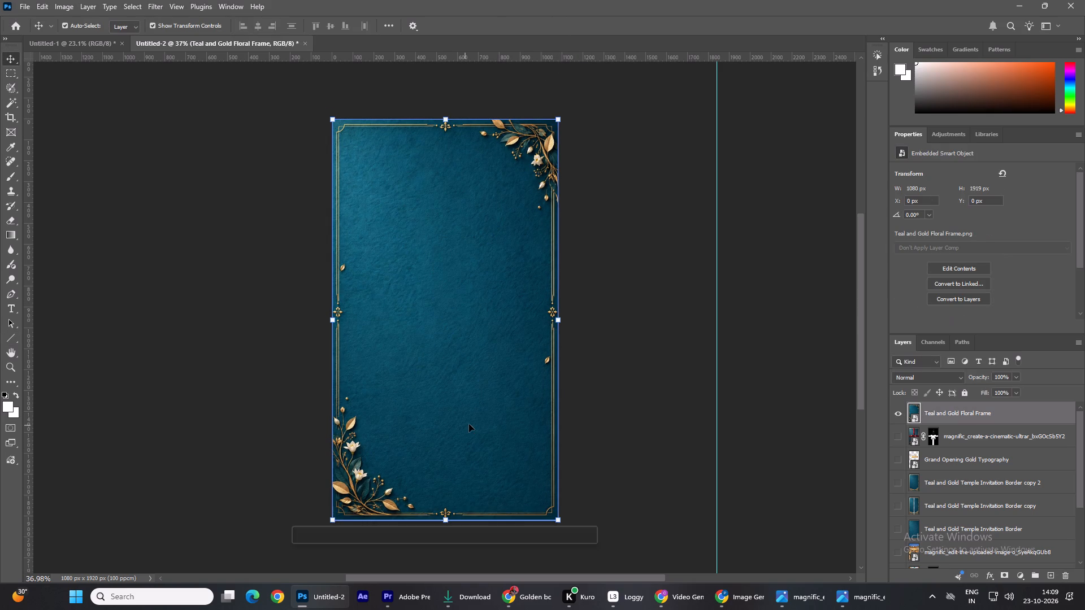
key(Down)
key(Return)
click(570, 386)
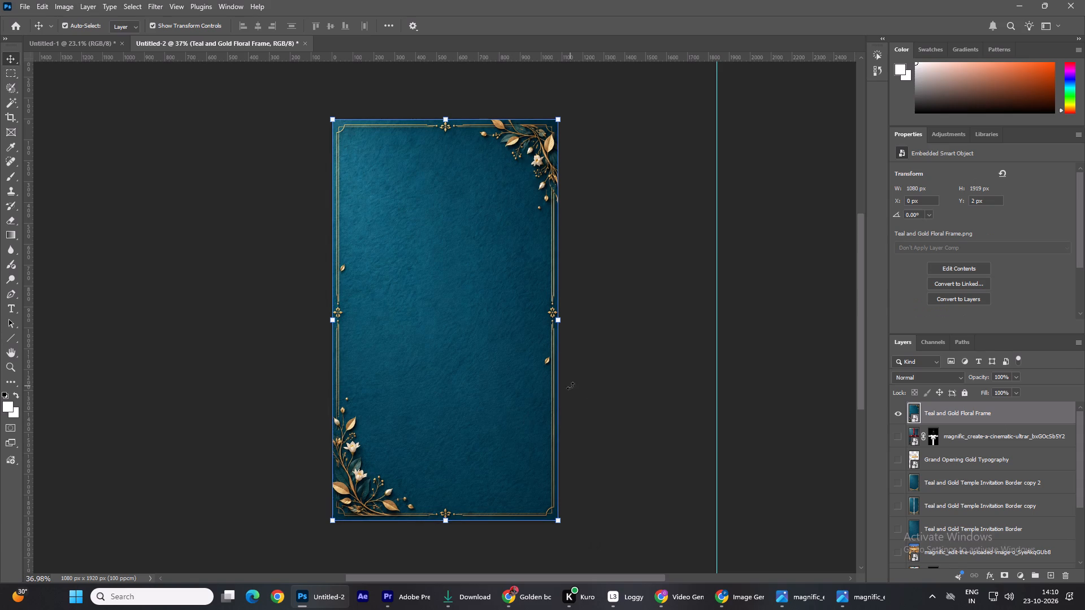
click(622, 361)
click(533, 555)
click(539, 548)
click(607, 485)
Enlarge the floral frame to about 1088 × 1932 px, positioned at about X -7 px, Y -8 px, overlapping the canvas edges.
click(489, 312)
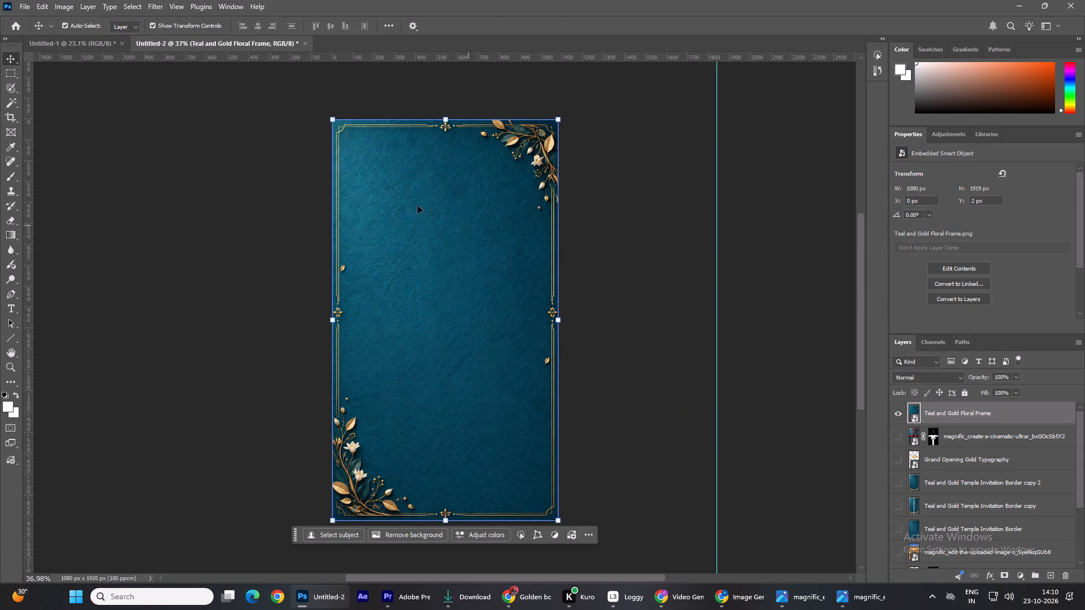
click(449, 117)
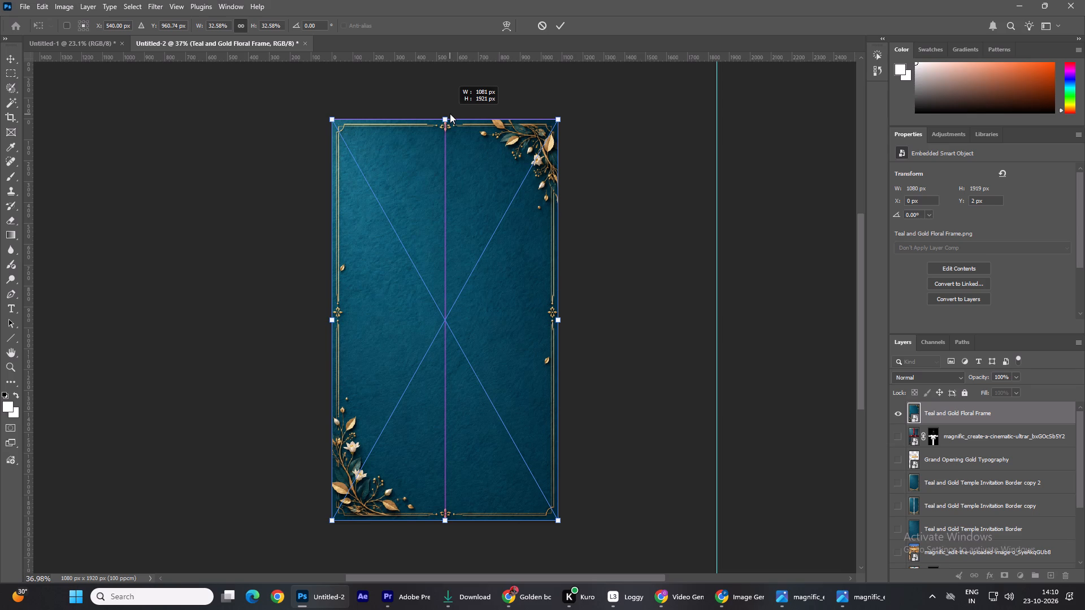
click(331, 120)
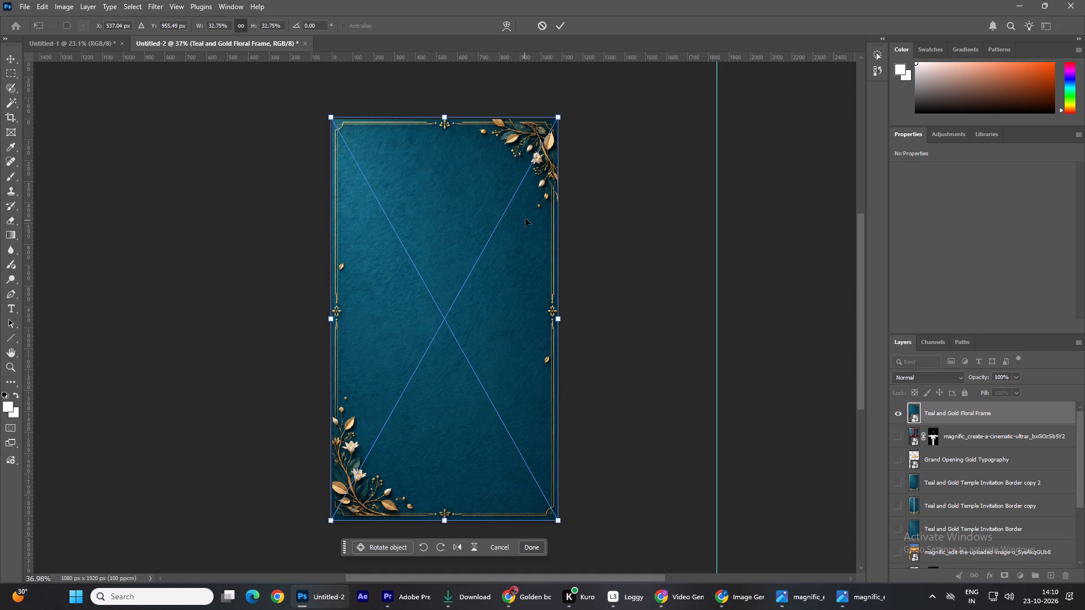
key(Down)
key(Return)
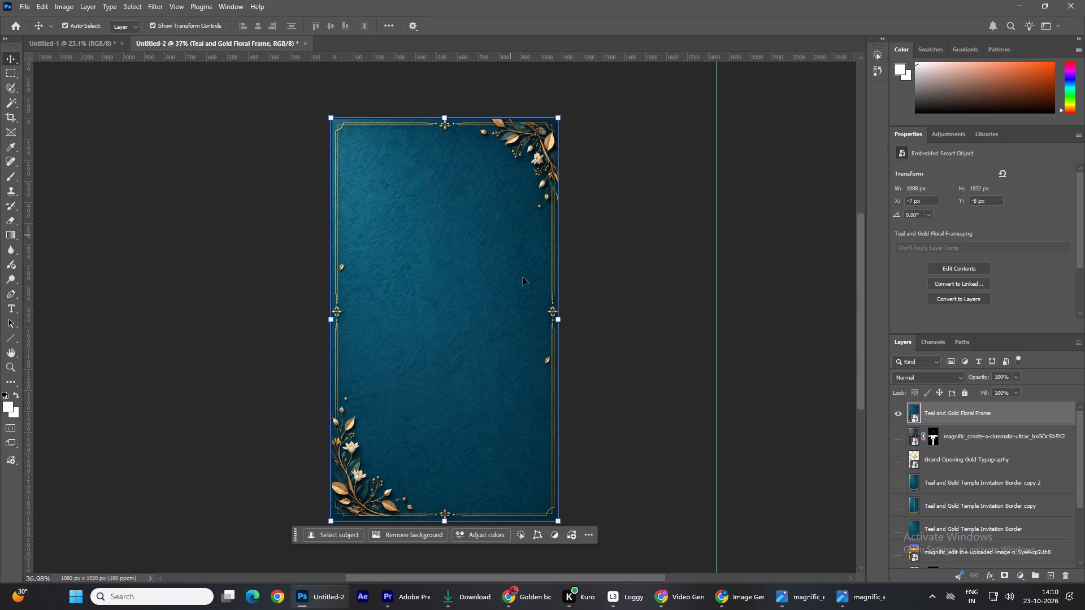
click(641, 272)
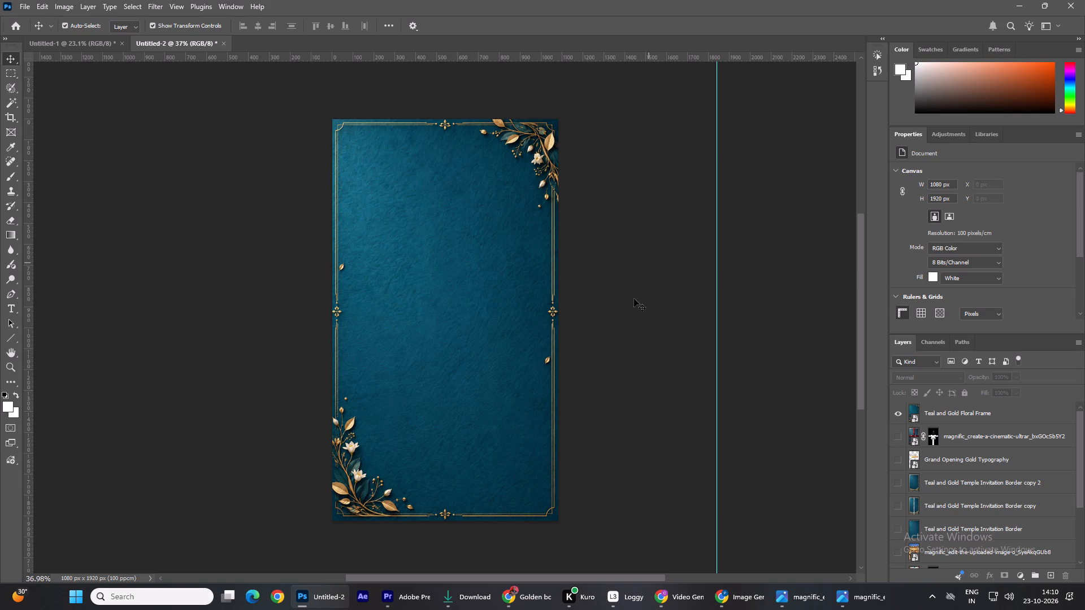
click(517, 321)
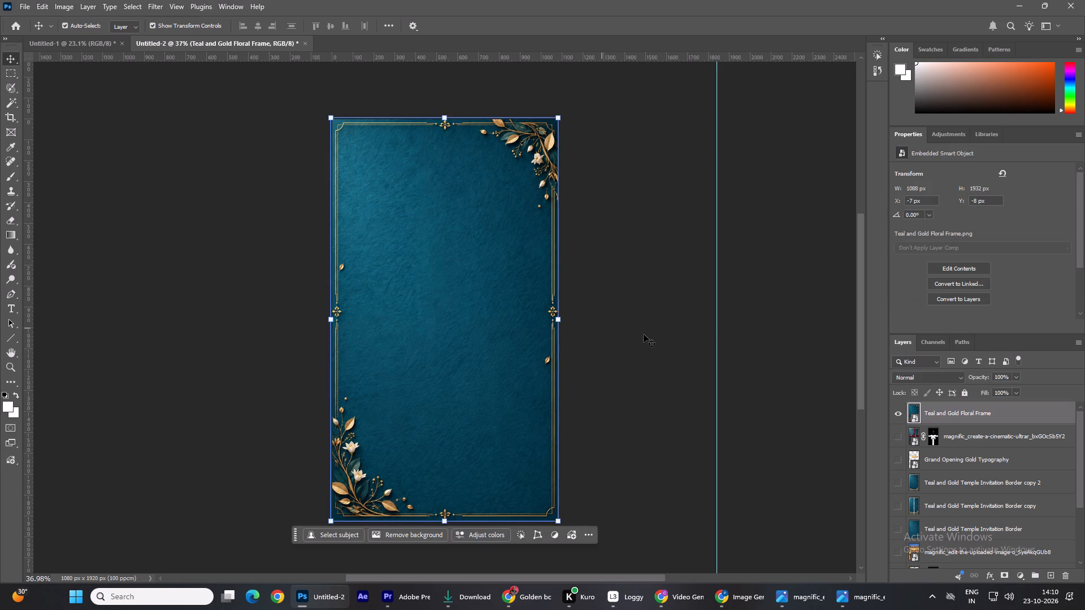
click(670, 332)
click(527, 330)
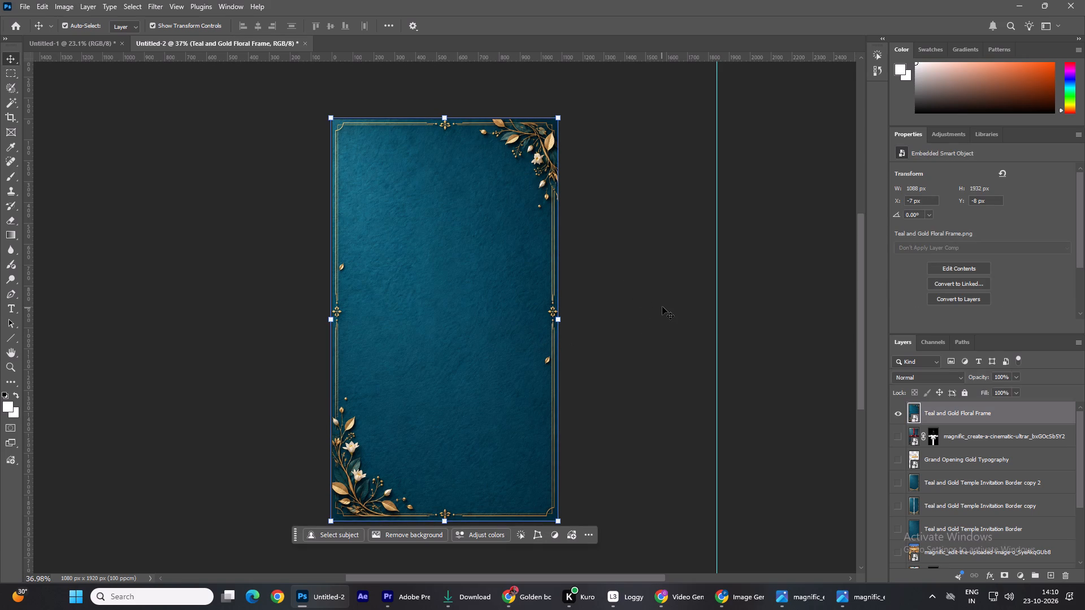
Nudge the floral frame down to Y -6 px and deselect it.
key(Down)
key(Return)
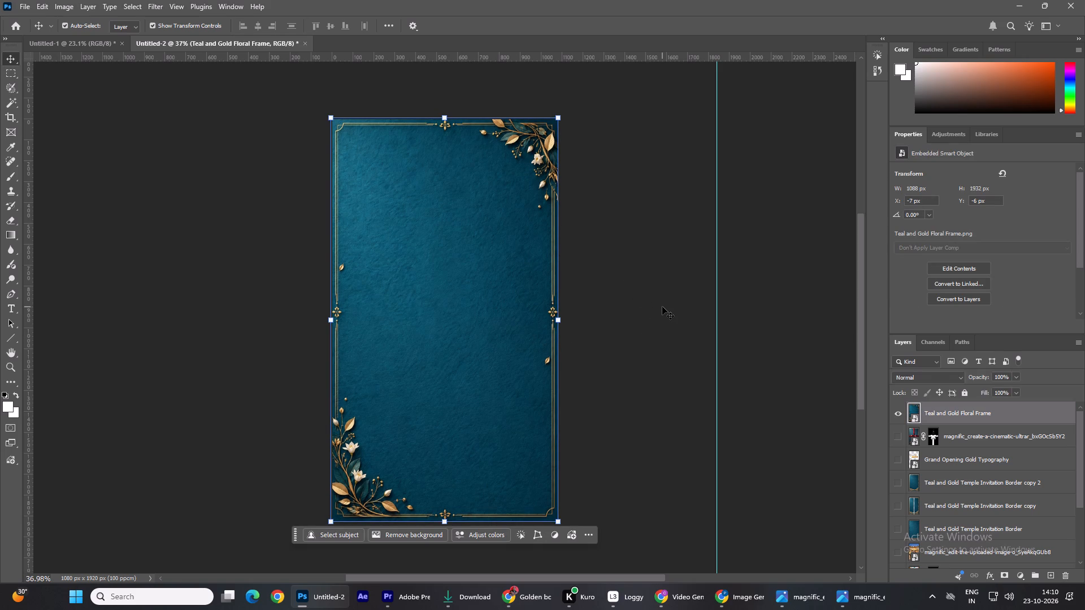
click(681, 304)
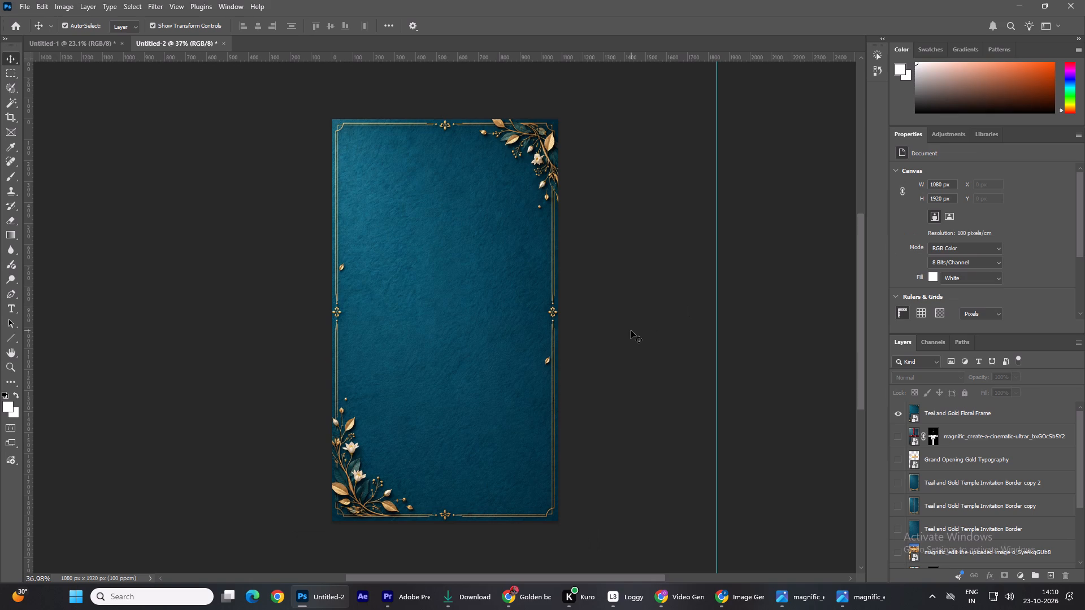
click(670, 596)
click(535, 597)
scroll(514, 412, up, 8)
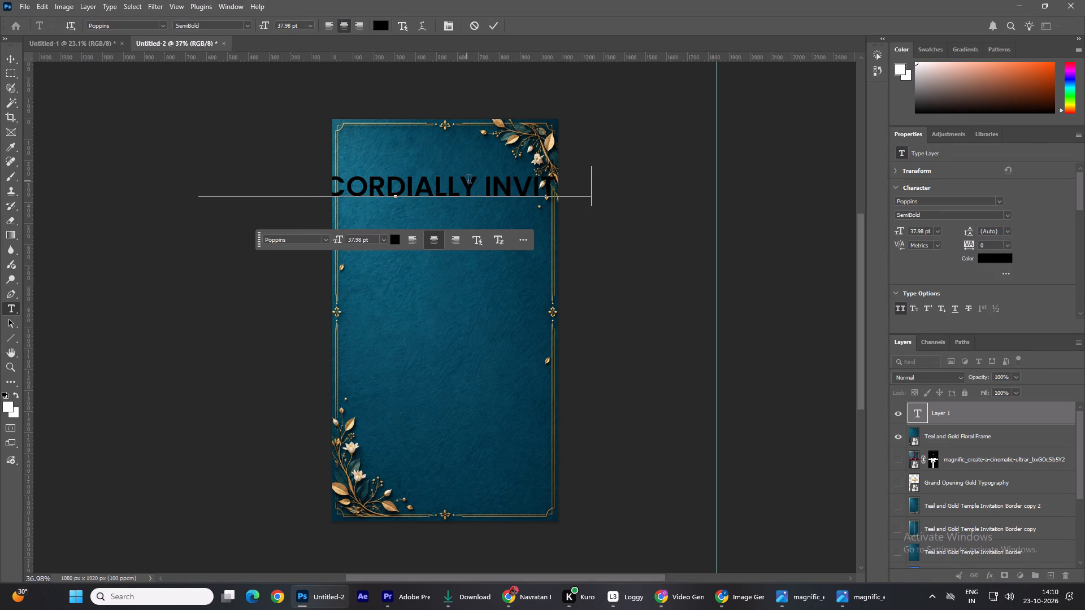
triple_click(469, 181)
click(393, 239)
drag(804, 245, 671, 113)
click(983, 192)
click(15, 55)
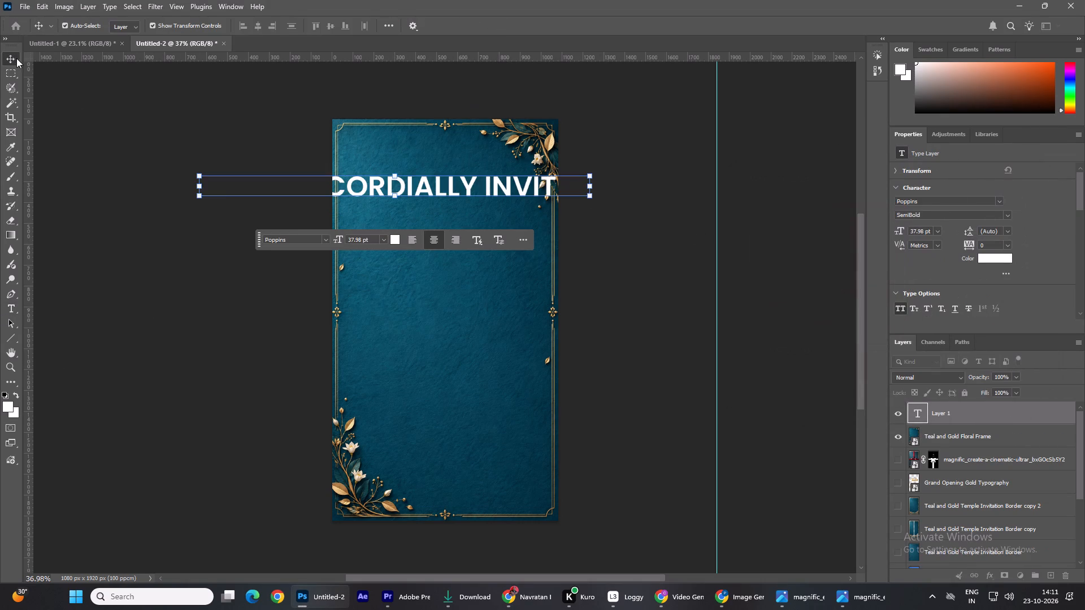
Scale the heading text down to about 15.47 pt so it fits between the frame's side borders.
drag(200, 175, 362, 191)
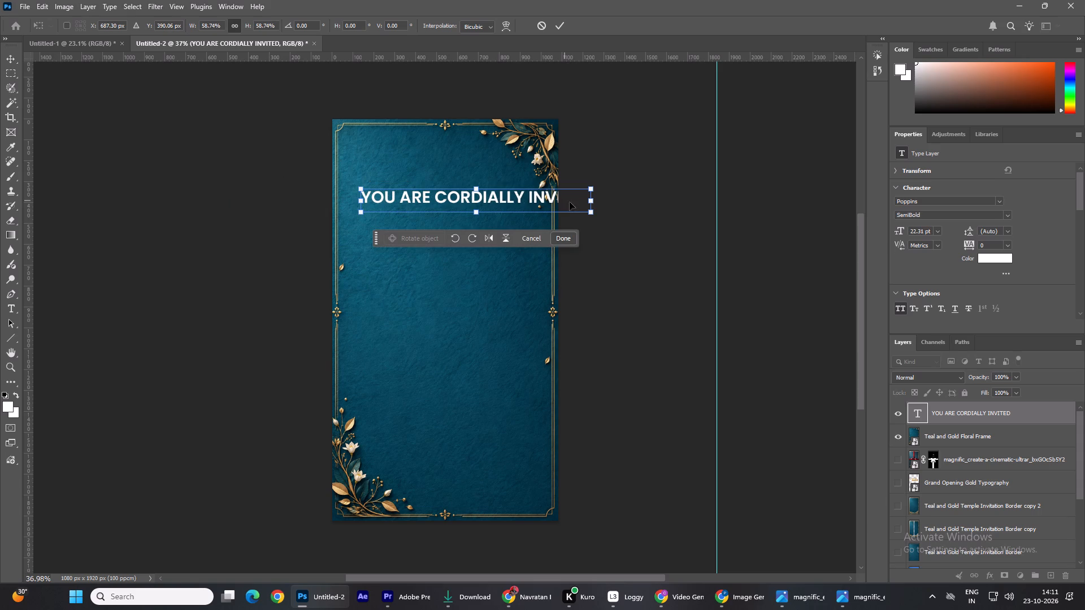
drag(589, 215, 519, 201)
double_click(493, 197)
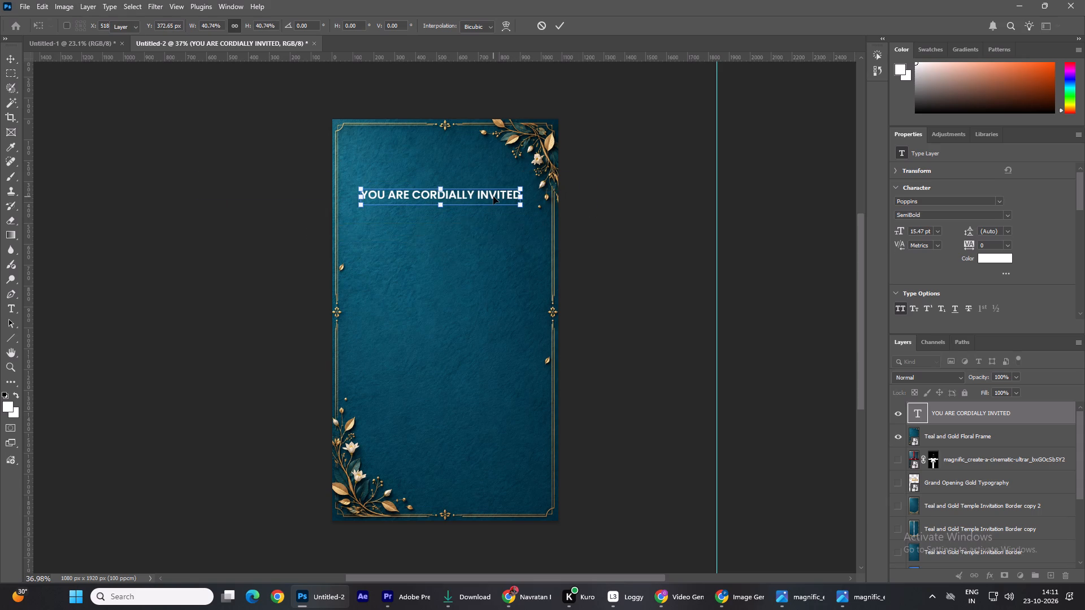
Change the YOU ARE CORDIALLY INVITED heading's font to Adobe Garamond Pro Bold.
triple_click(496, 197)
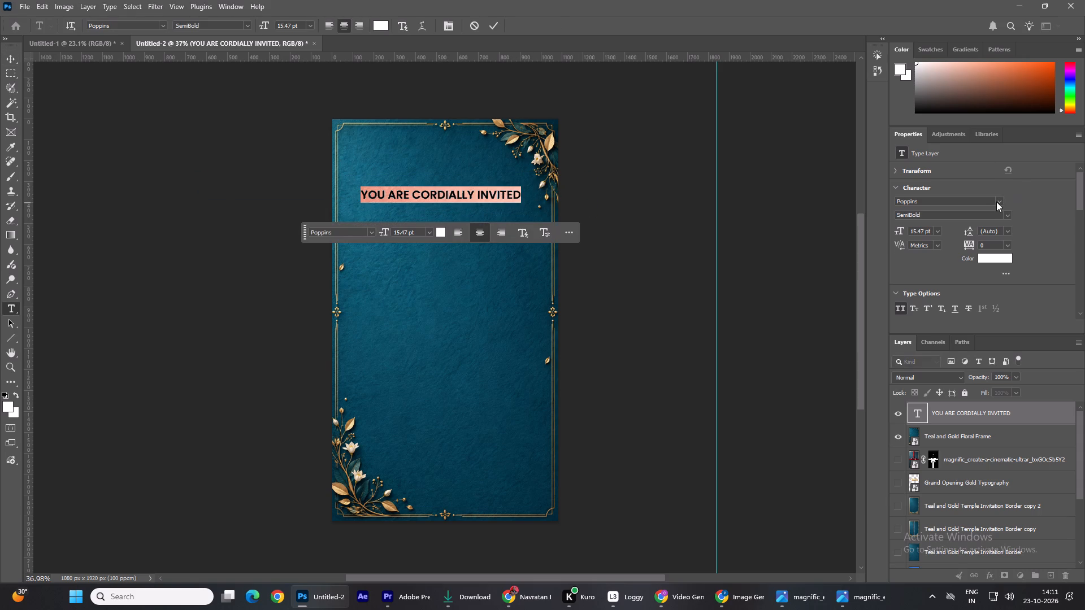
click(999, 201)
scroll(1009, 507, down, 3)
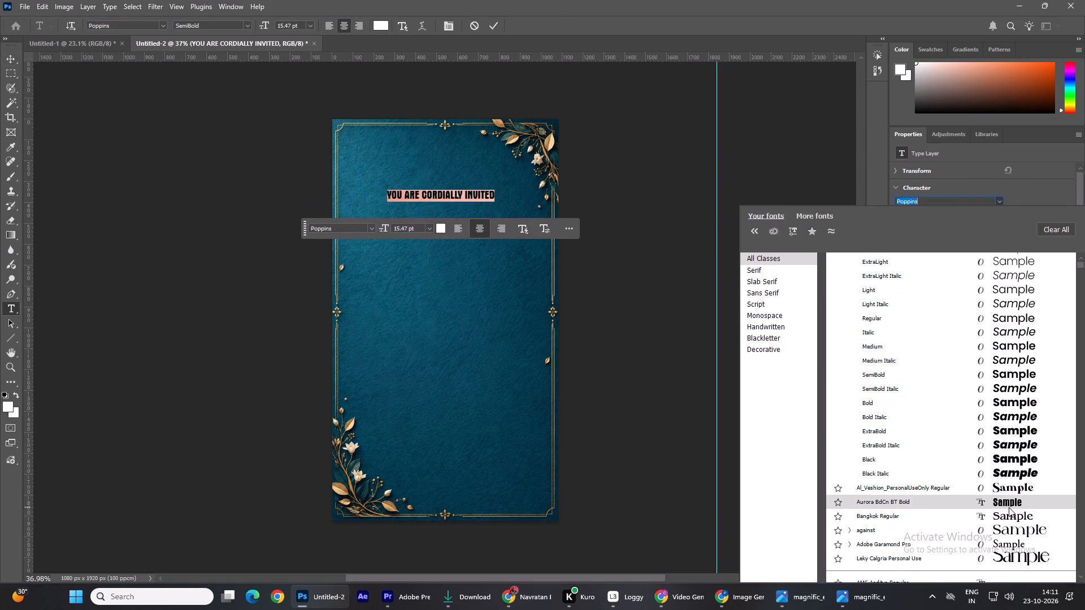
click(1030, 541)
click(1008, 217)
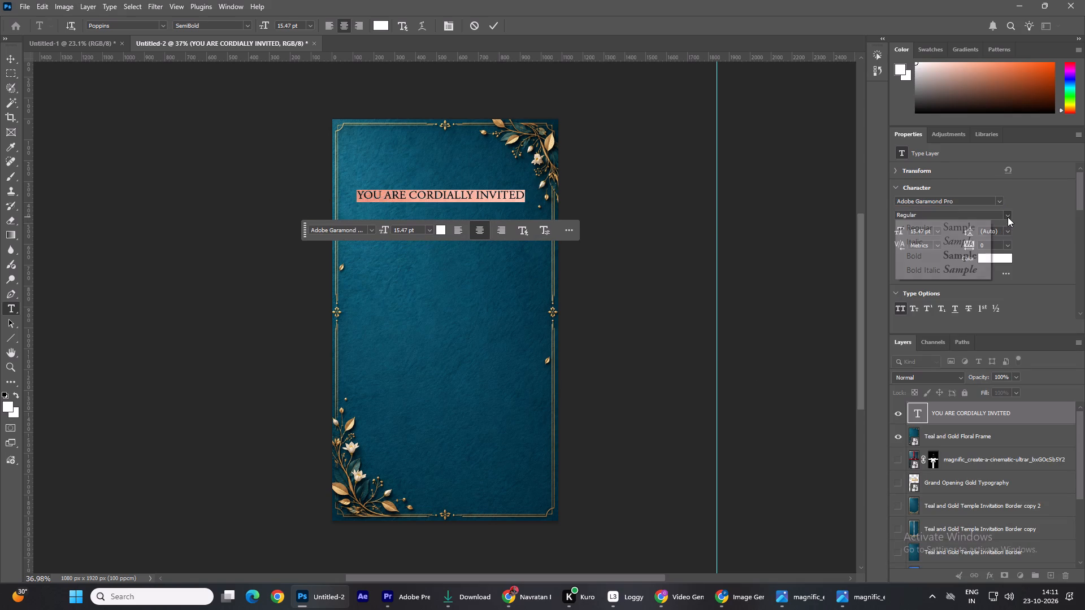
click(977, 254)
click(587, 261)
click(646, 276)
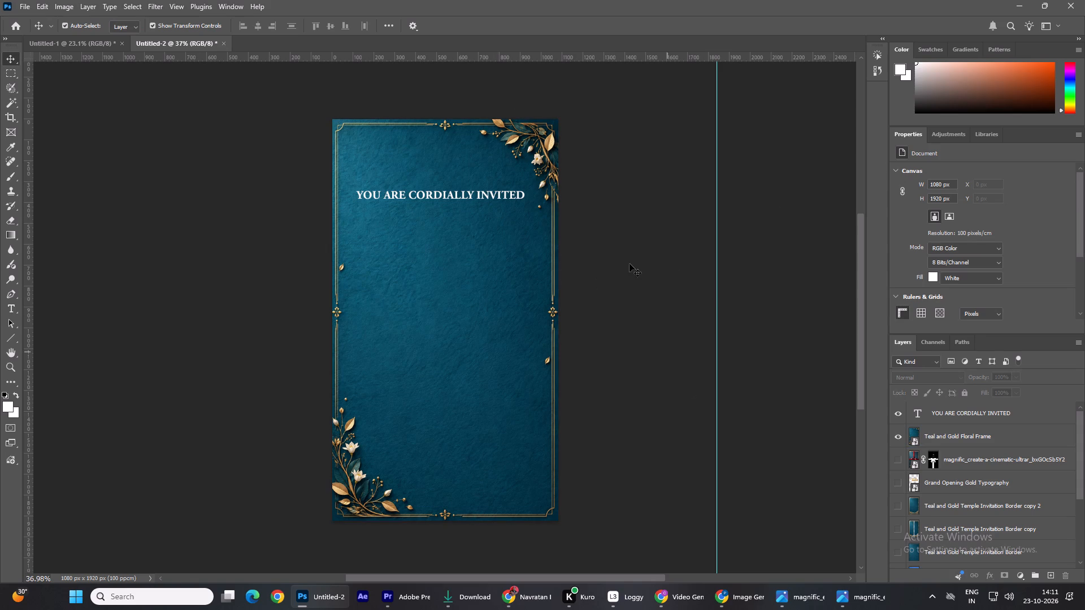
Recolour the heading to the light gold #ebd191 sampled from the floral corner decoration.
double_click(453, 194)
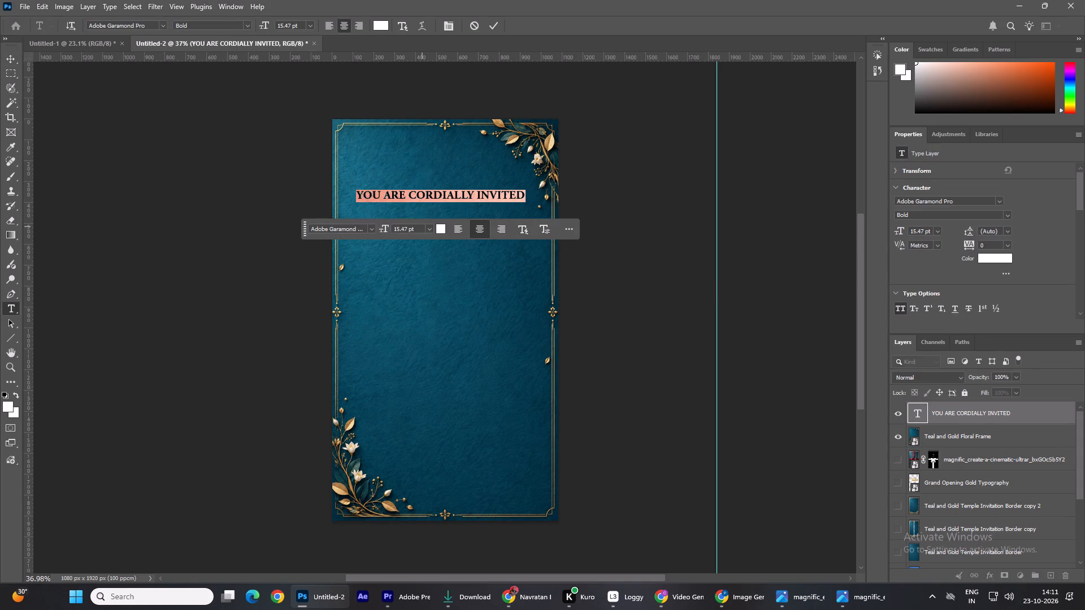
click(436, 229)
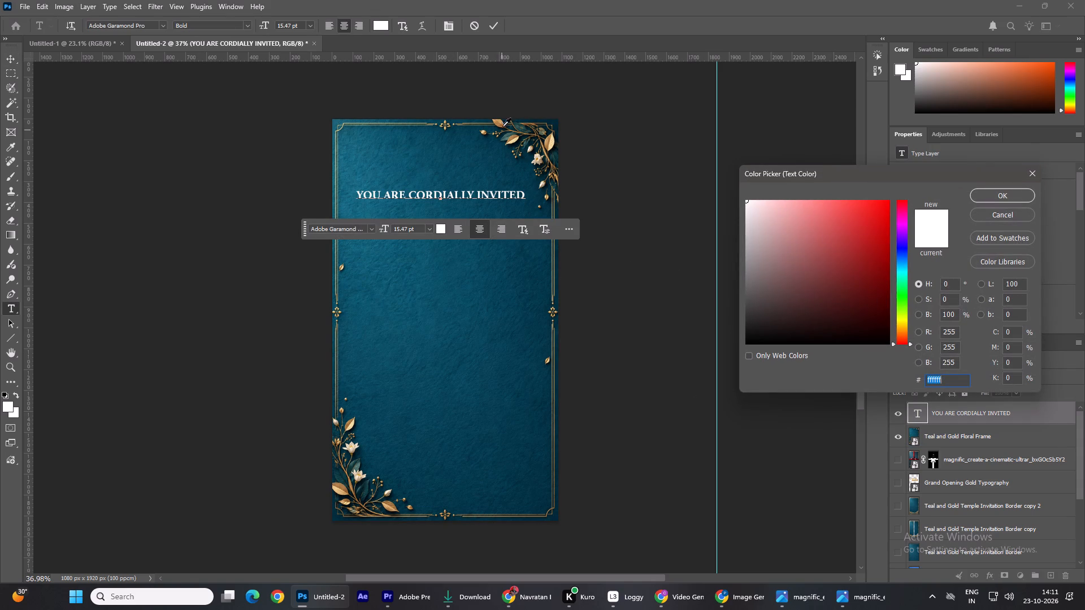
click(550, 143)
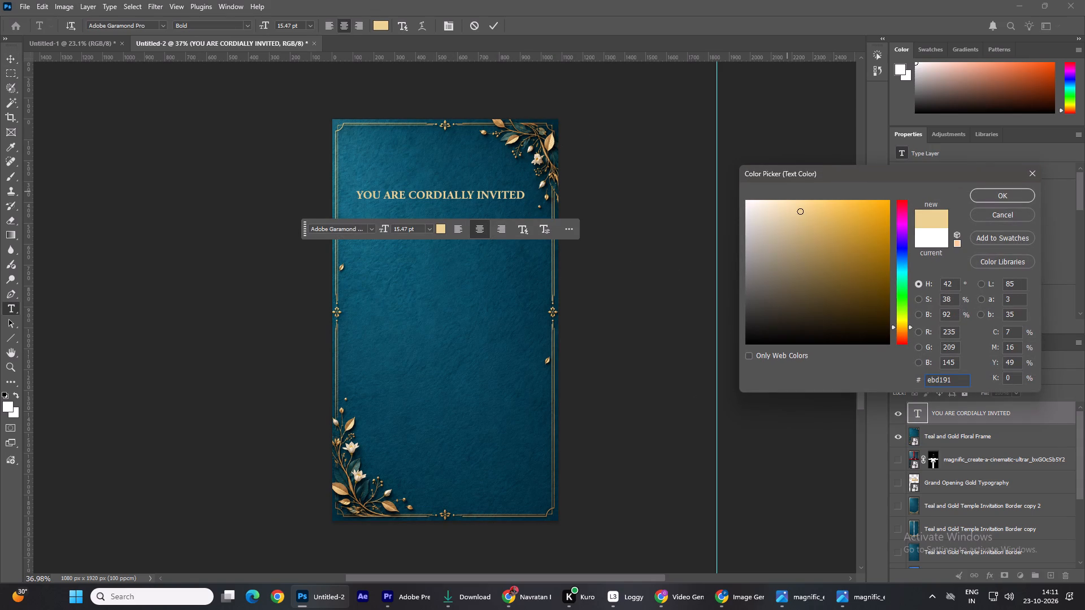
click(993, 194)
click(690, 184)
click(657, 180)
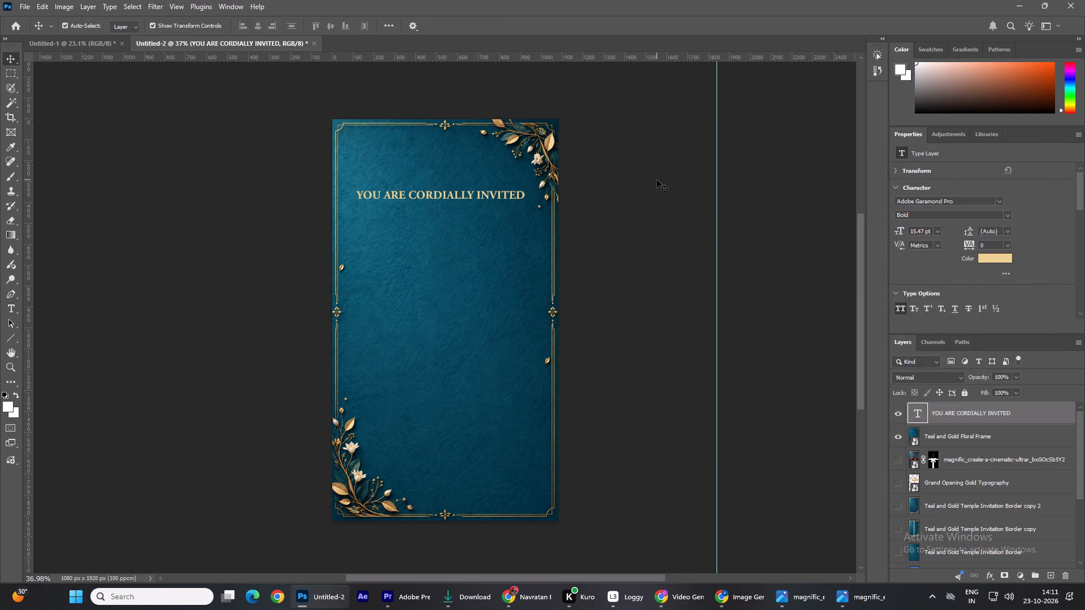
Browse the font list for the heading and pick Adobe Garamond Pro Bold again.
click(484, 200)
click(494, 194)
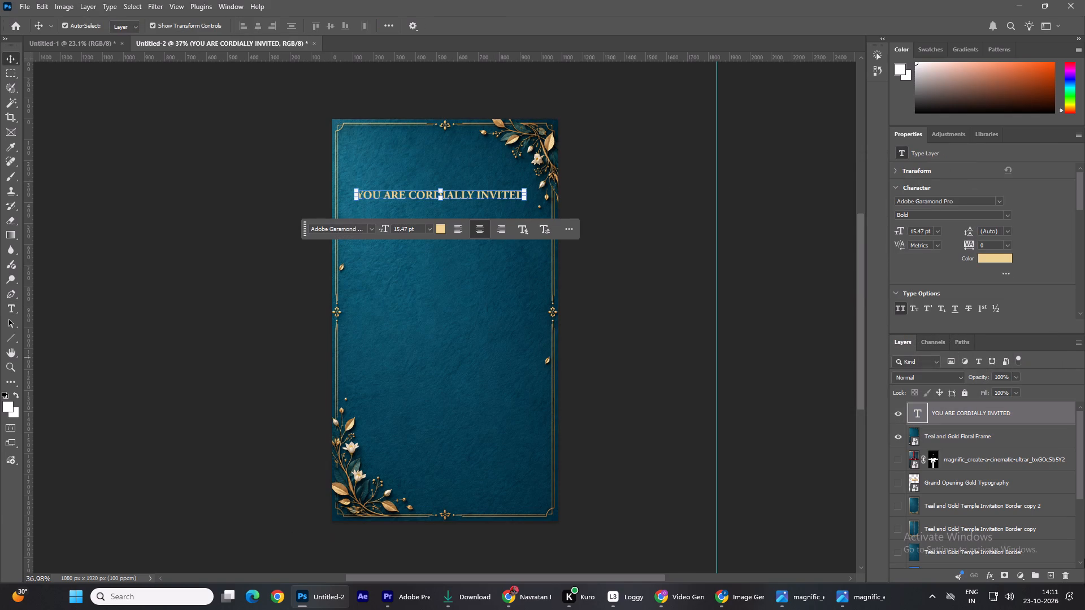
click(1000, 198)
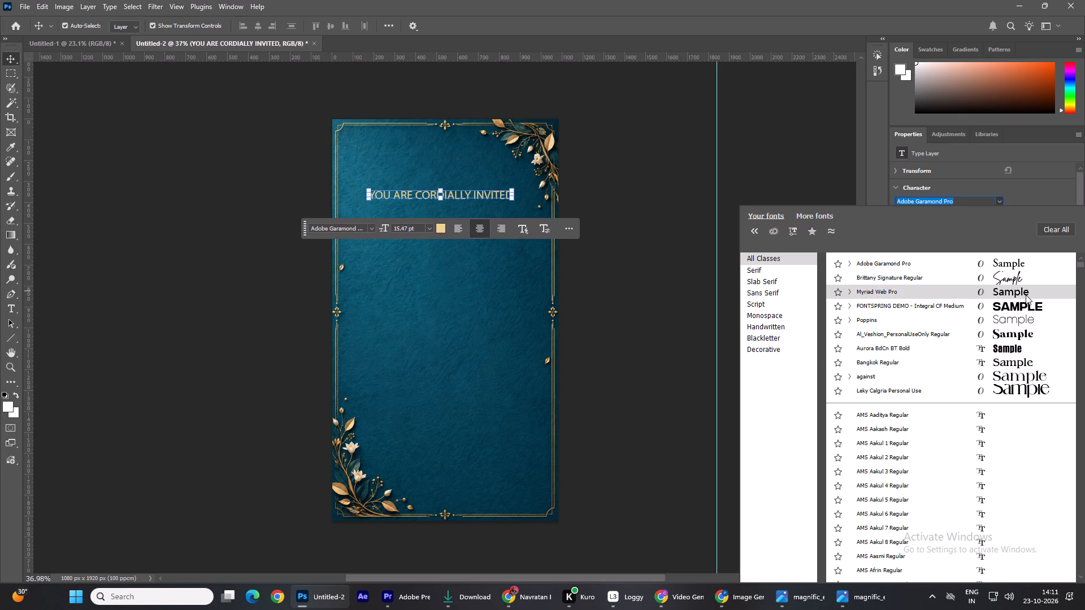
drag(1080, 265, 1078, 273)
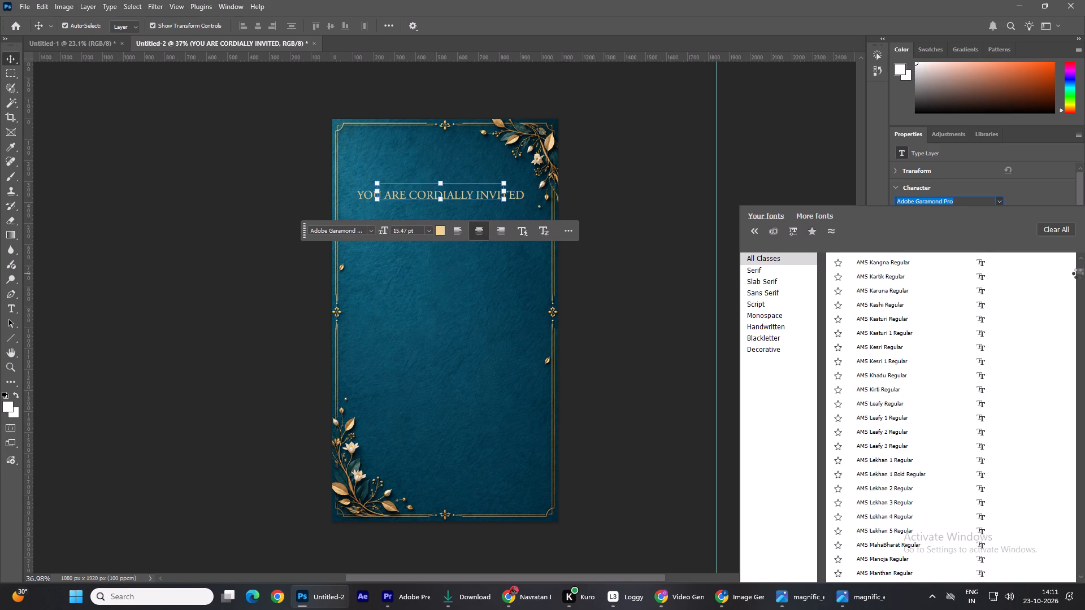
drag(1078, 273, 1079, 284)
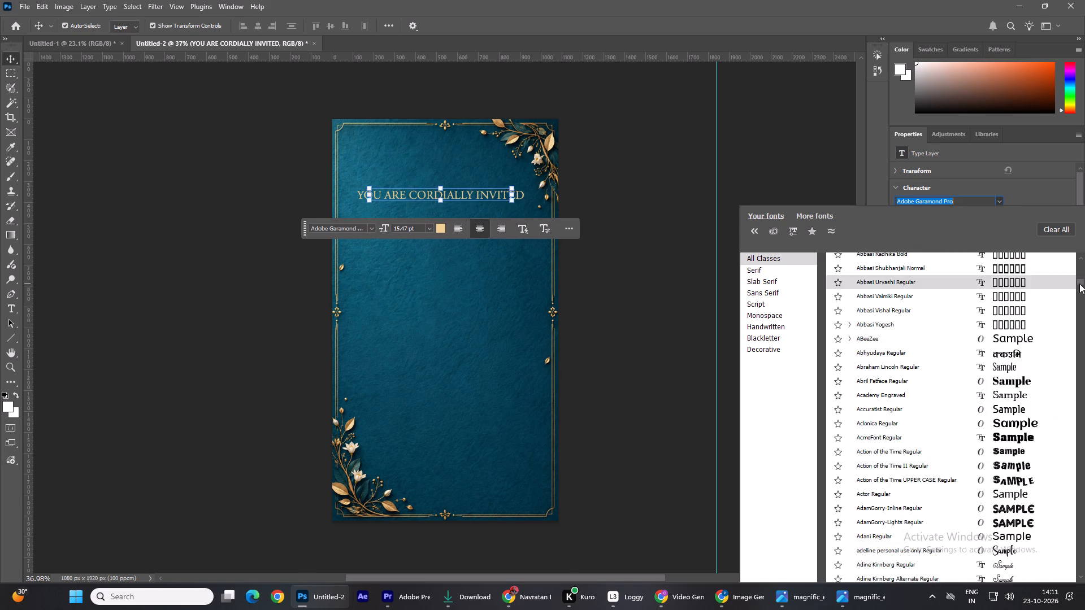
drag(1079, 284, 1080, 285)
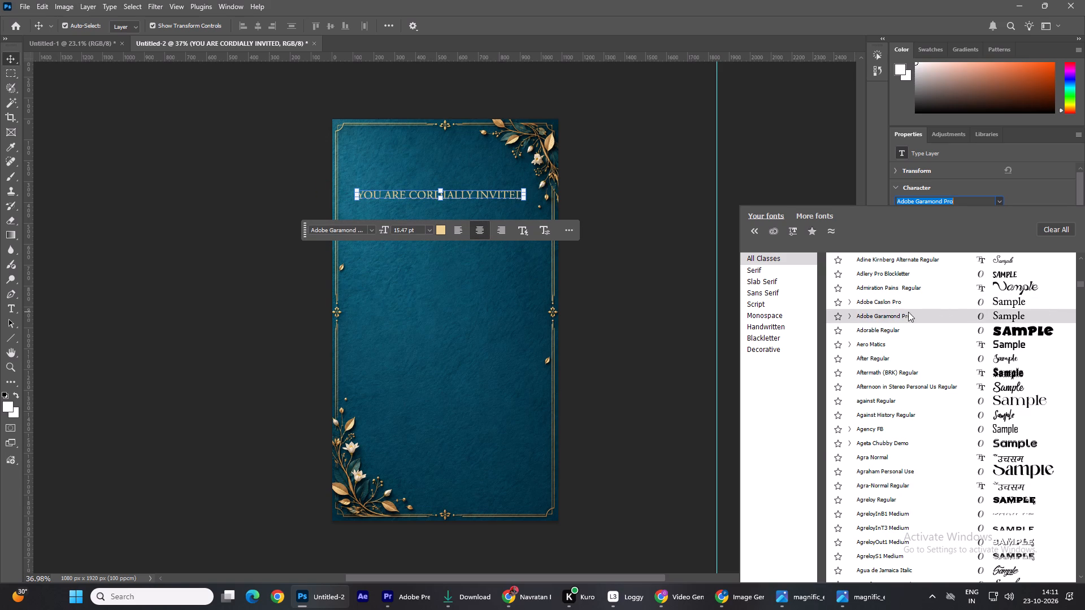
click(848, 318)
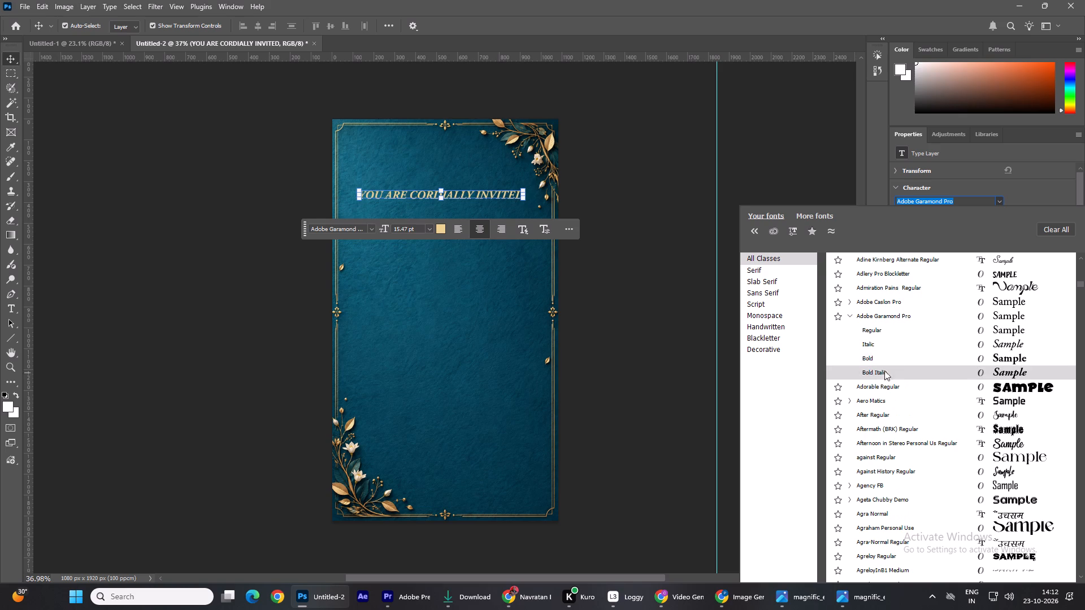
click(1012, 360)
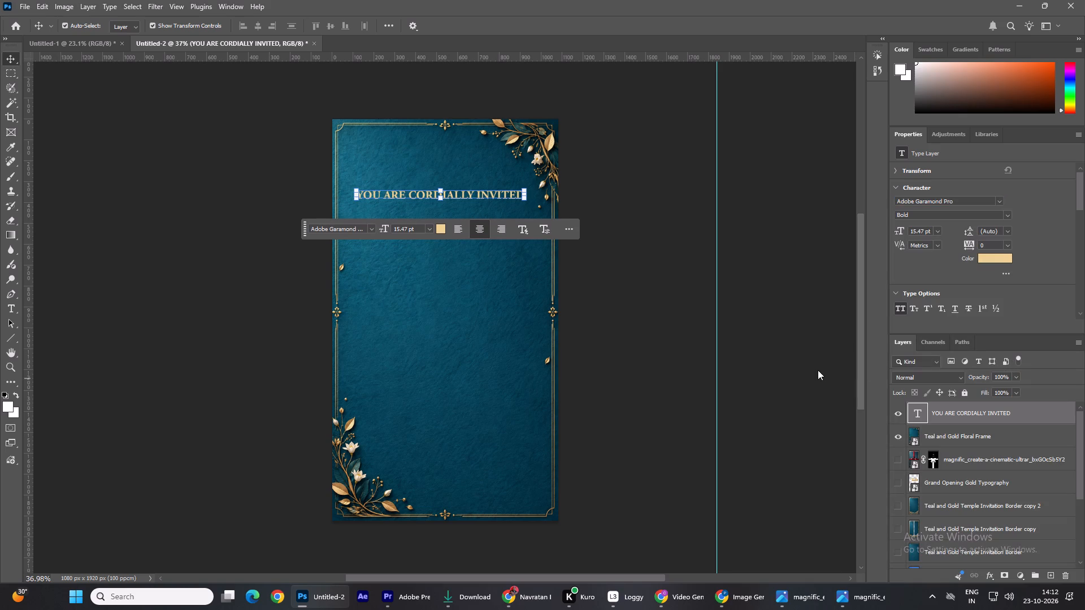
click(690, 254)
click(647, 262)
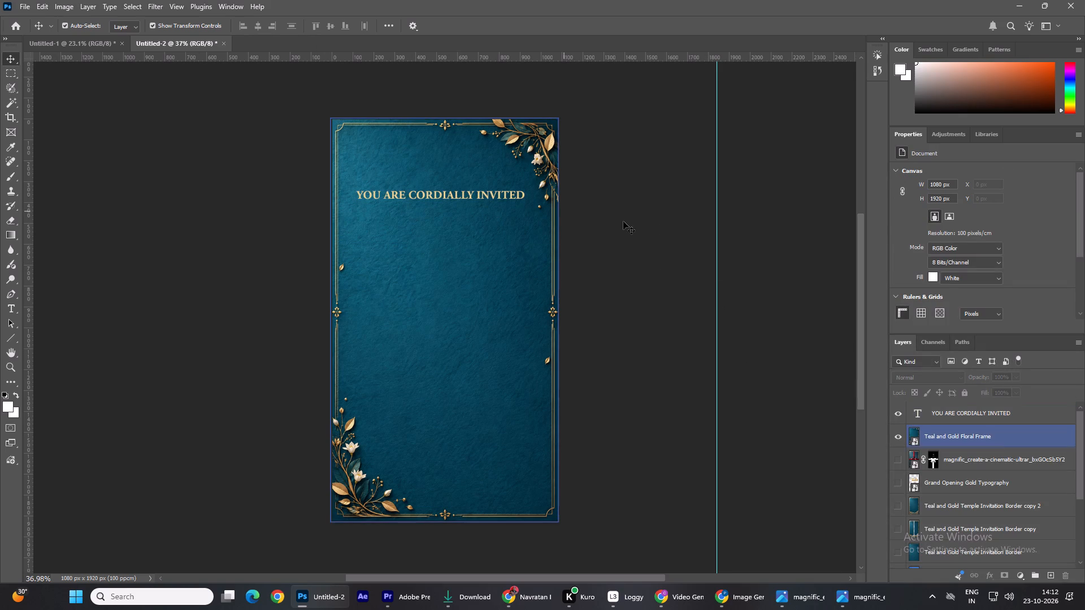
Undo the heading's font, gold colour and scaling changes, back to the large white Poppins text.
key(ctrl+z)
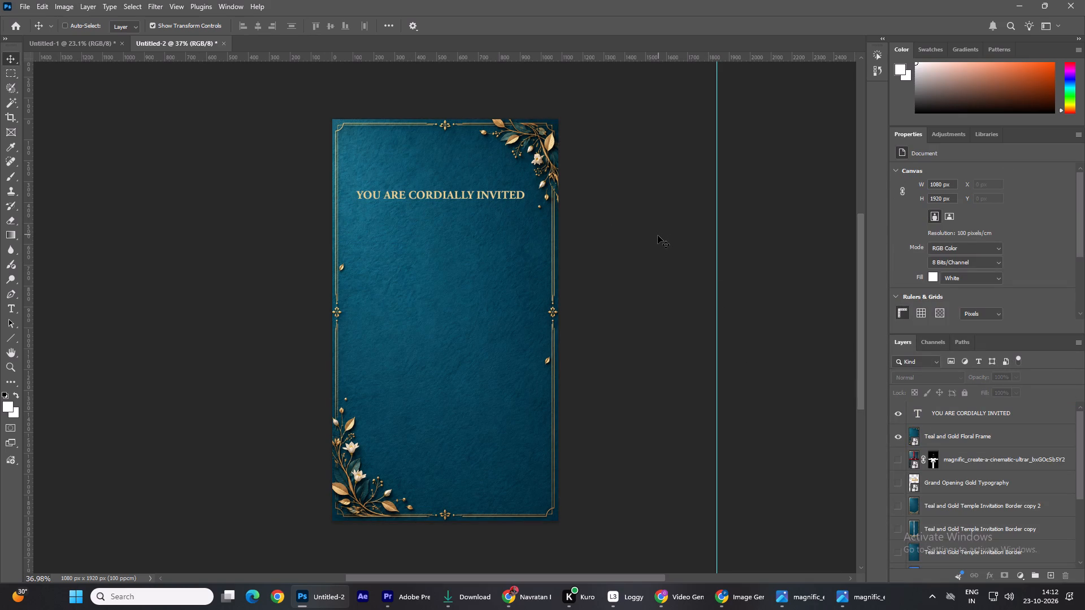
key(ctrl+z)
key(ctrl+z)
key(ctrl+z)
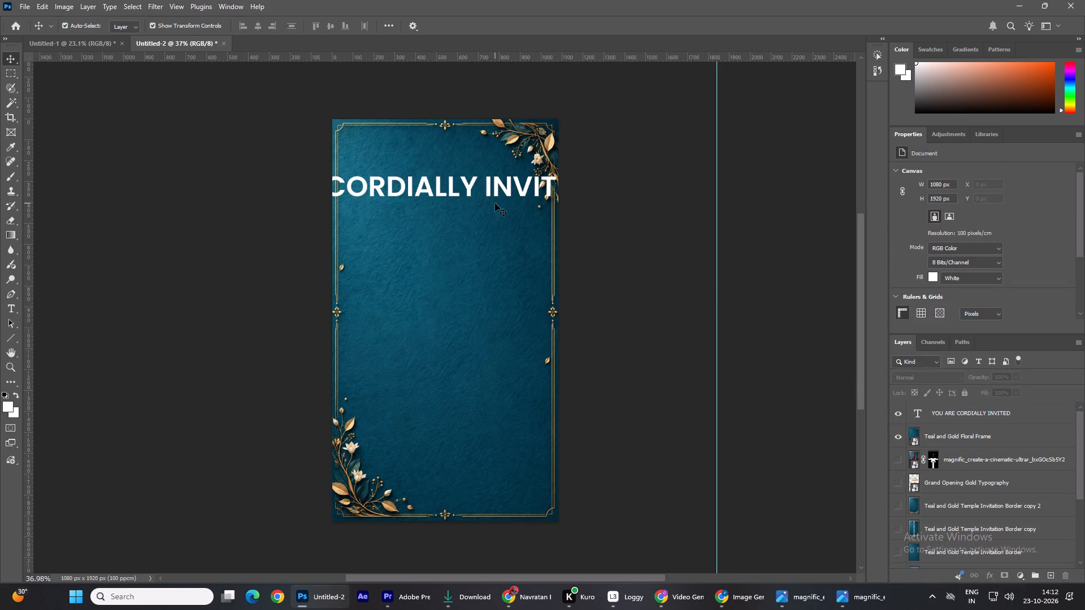
Set the YOU ARE CORDIALLY INVITED heading's font to Bangkok Regular.
triple_click(517, 189)
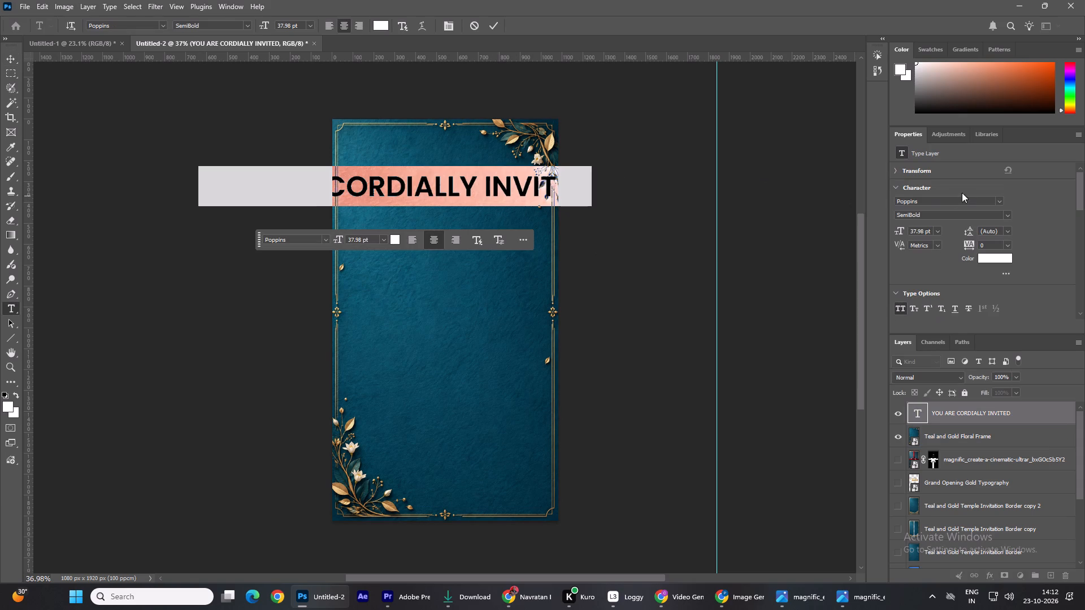
click(997, 197)
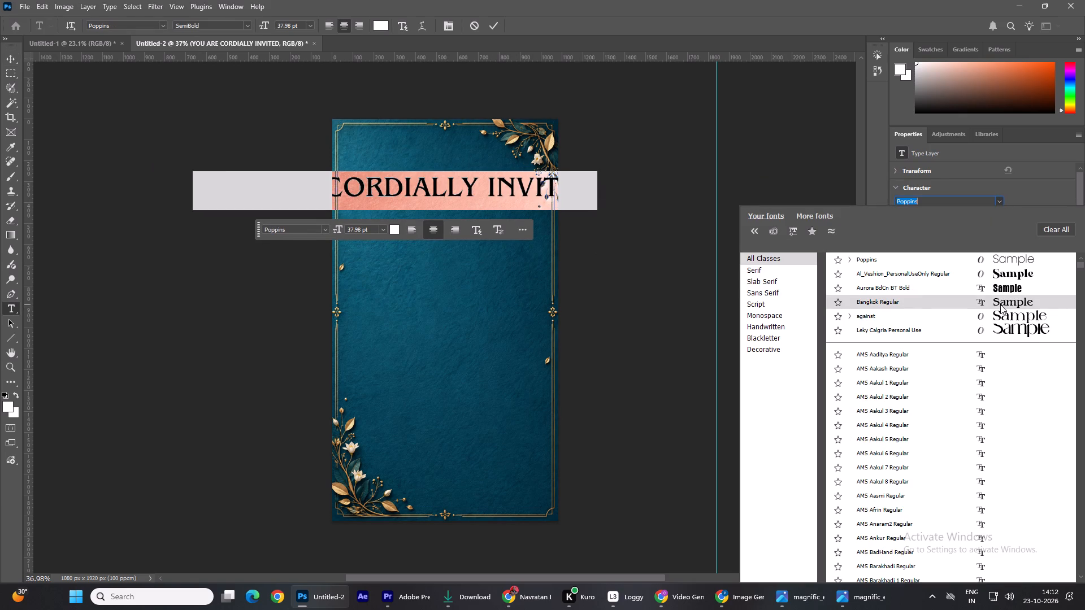
click(1000, 304)
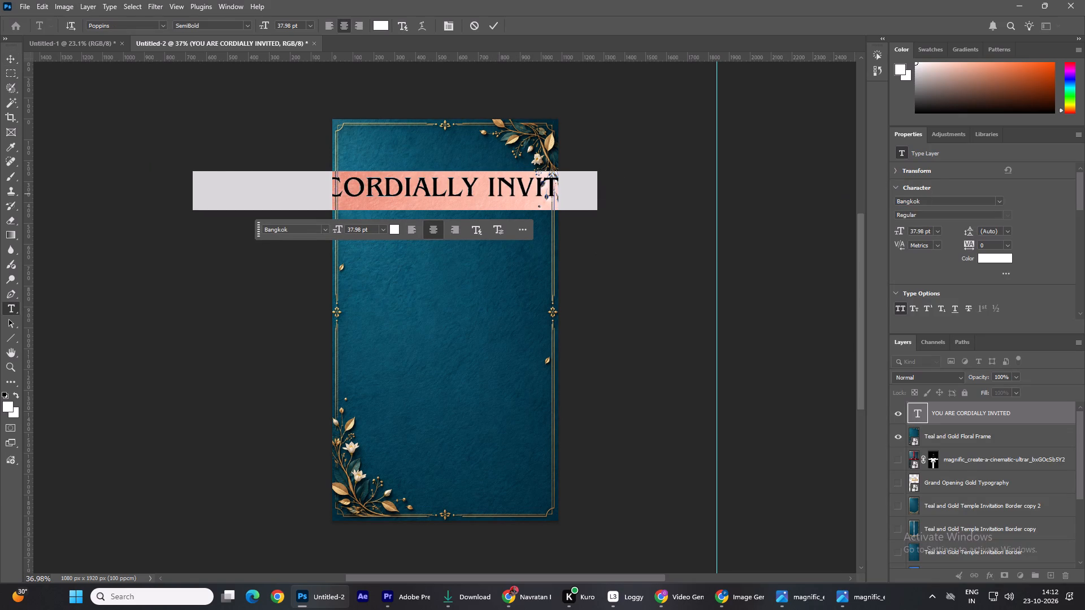
click(791, 223)
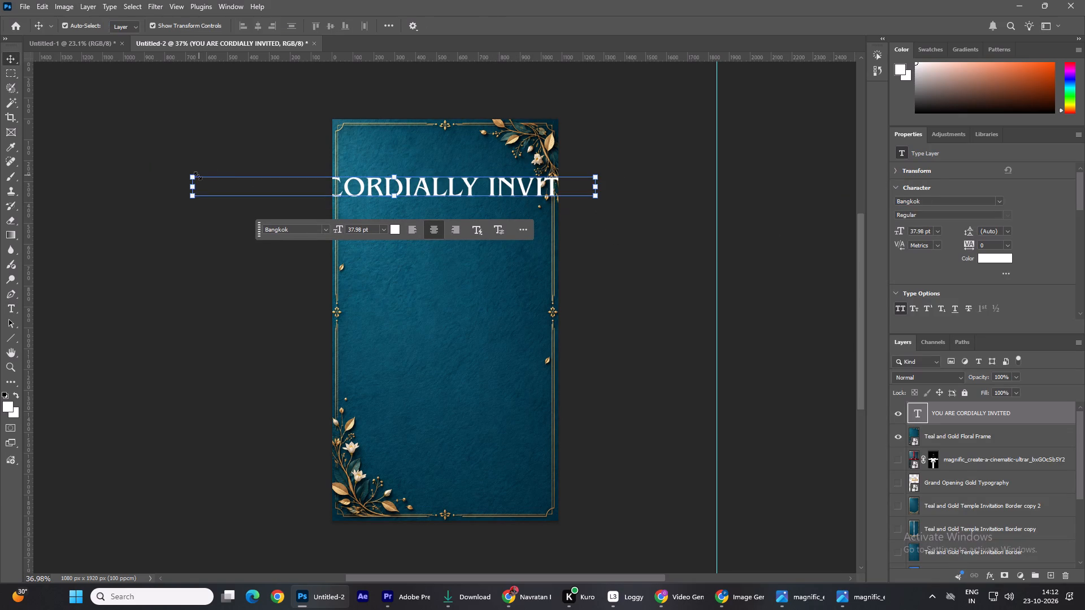
Scale the heading down to fit inside the gold border and shift it slightly towards the frame's centre.
drag(195, 177, 345, 191)
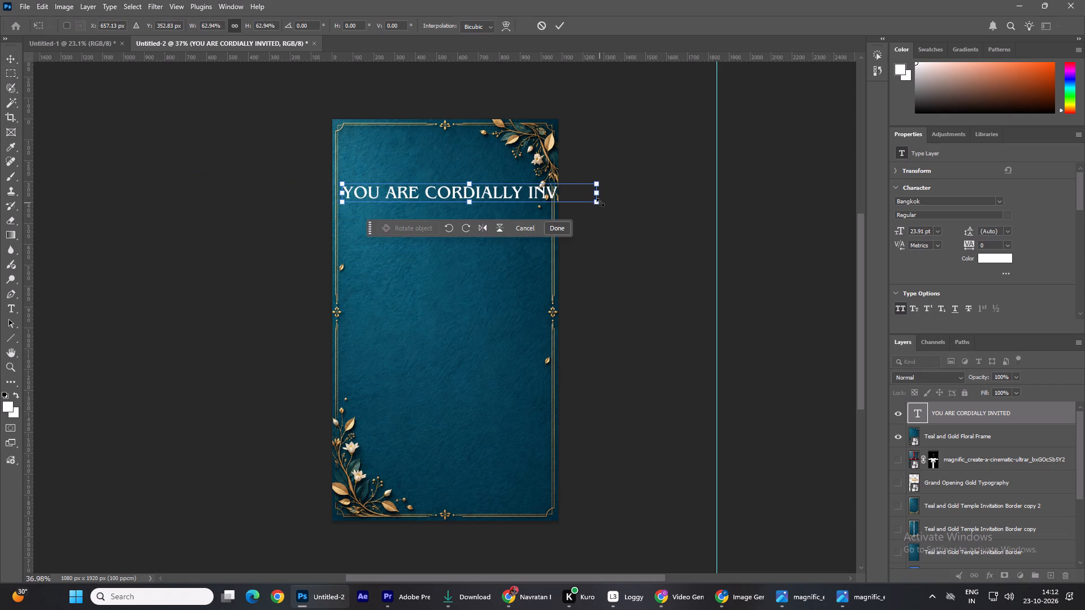
drag(600, 202, 526, 193)
drag(488, 194, 496, 196)
click(559, 28)
click(621, 137)
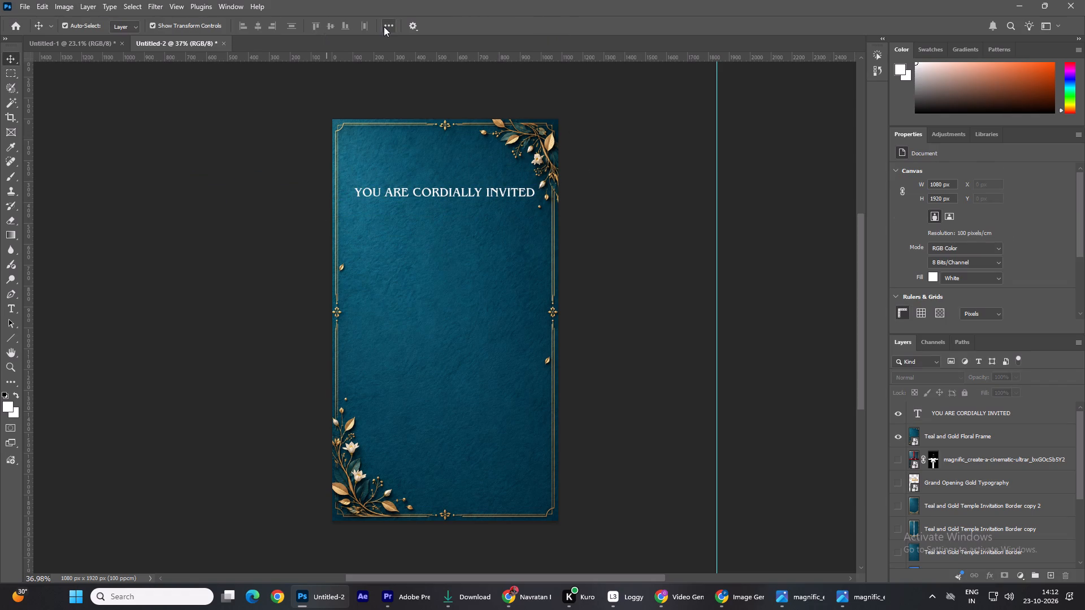
Set alignment to use the canvas and centre the YOU ARE CORDIALLY INVITED heading horizontally on it.
click(384, 27)
click(419, 125)
click(427, 152)
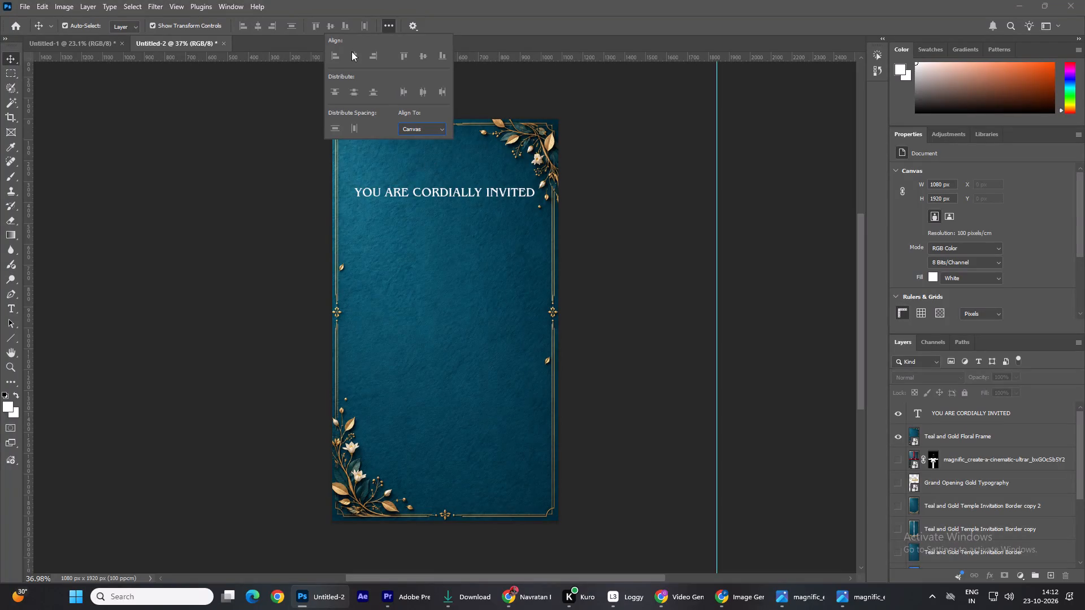
click(600, 147)
click(473, 190)
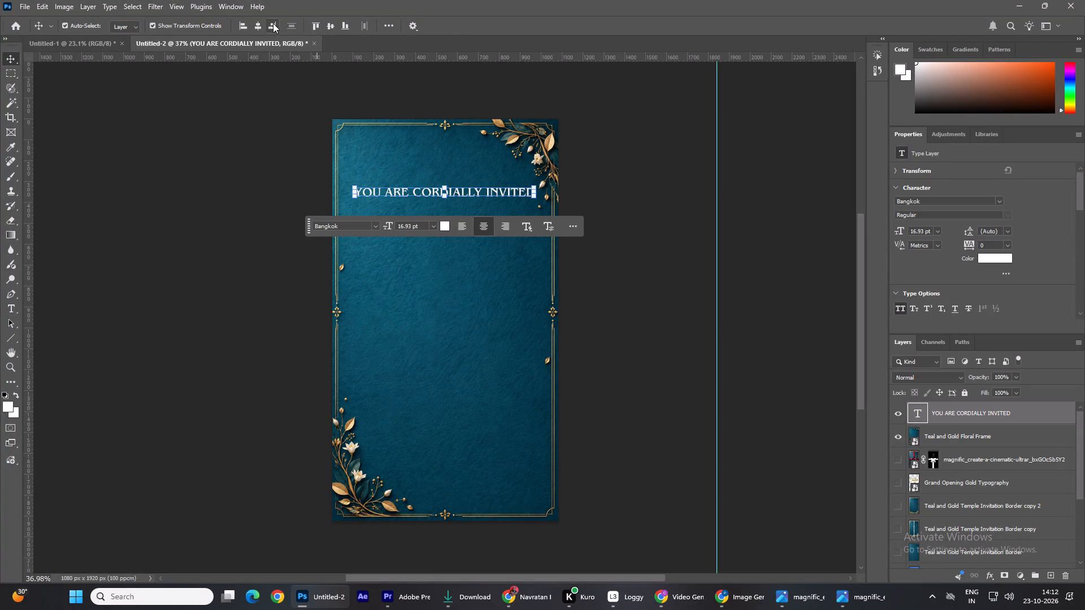
click(260, 23)
click(652, 173)
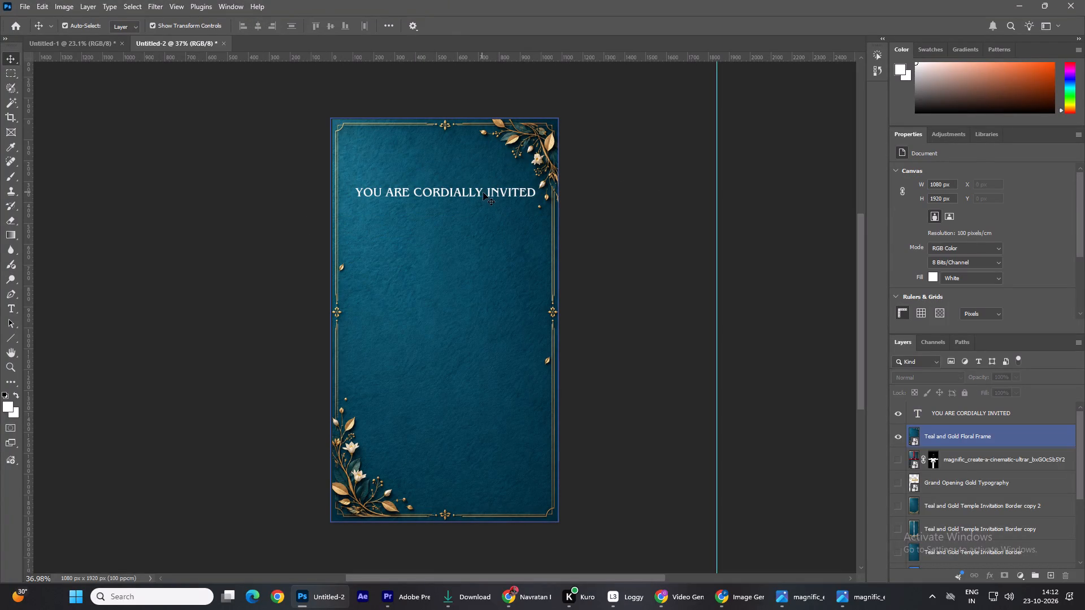
Recolour the YOU ARE CORDIALLY INVITED heading to a pale gold sampled from the frame's upper corner leaves.
click(484, 193)
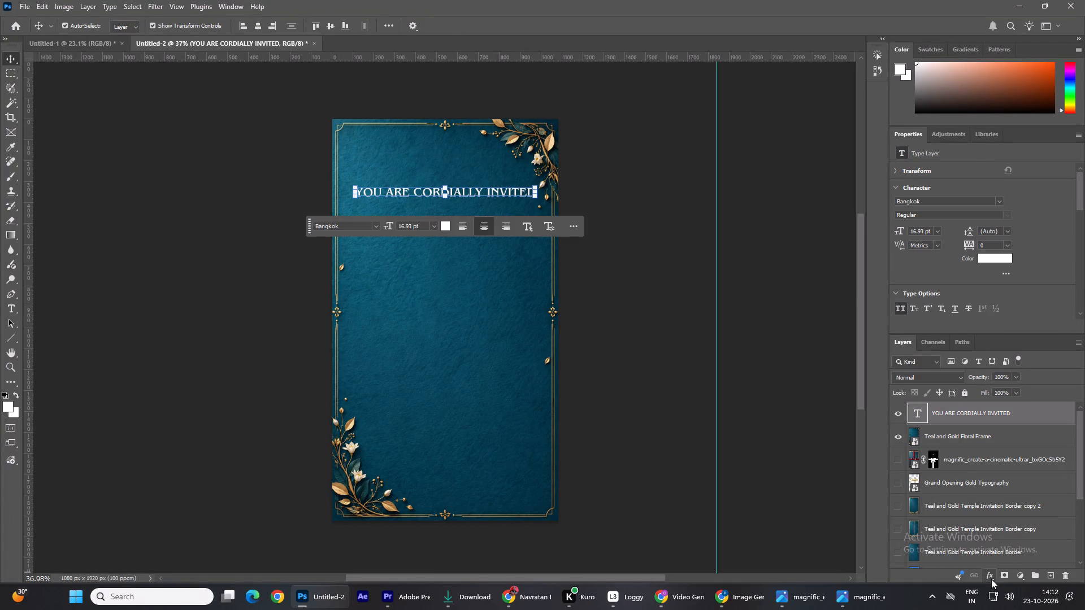
click(991, 579)
click(753, 328)
double_click(454, 197)
double_click(468, 191)
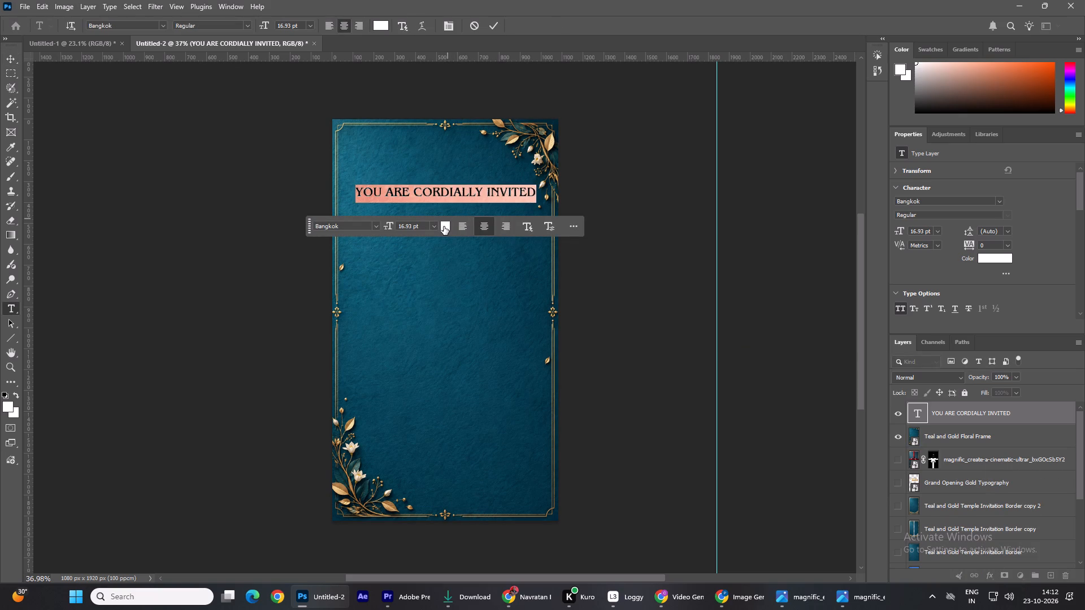
click(442, 228)
click(549, 145)
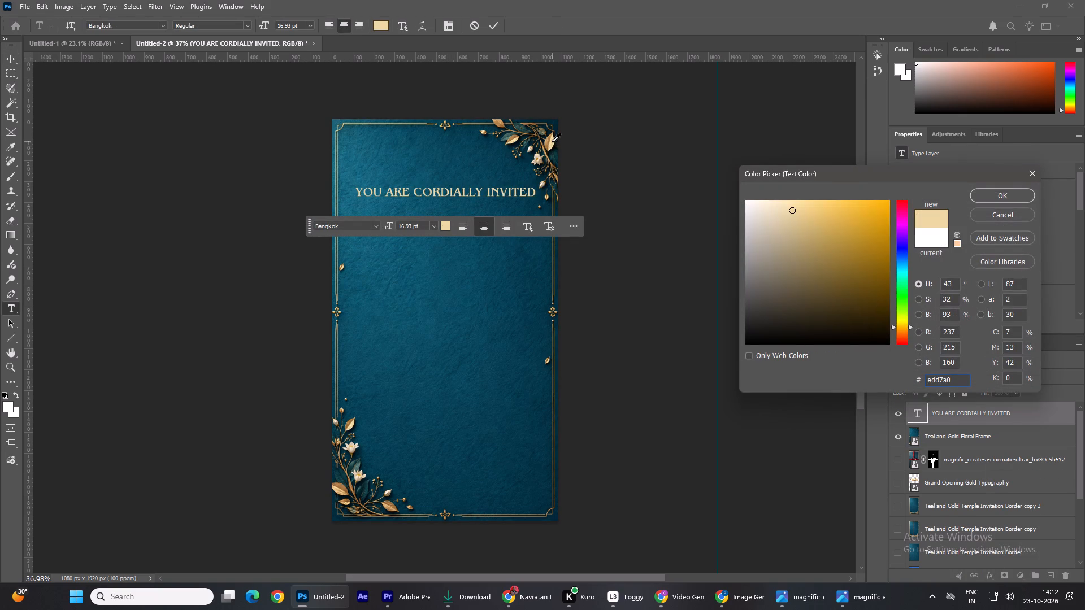
click(552, 142)
click(986, 194)
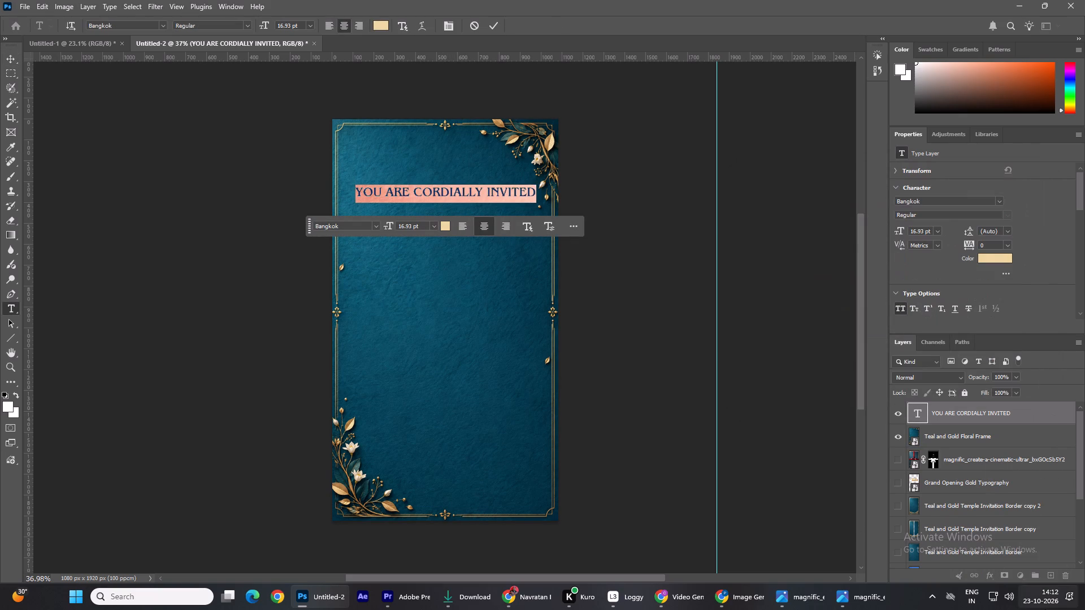
Add a Drop Shadow to the heading with 100% opacity and a 4 px distance.
click(1012, 413)
click(992, 576)
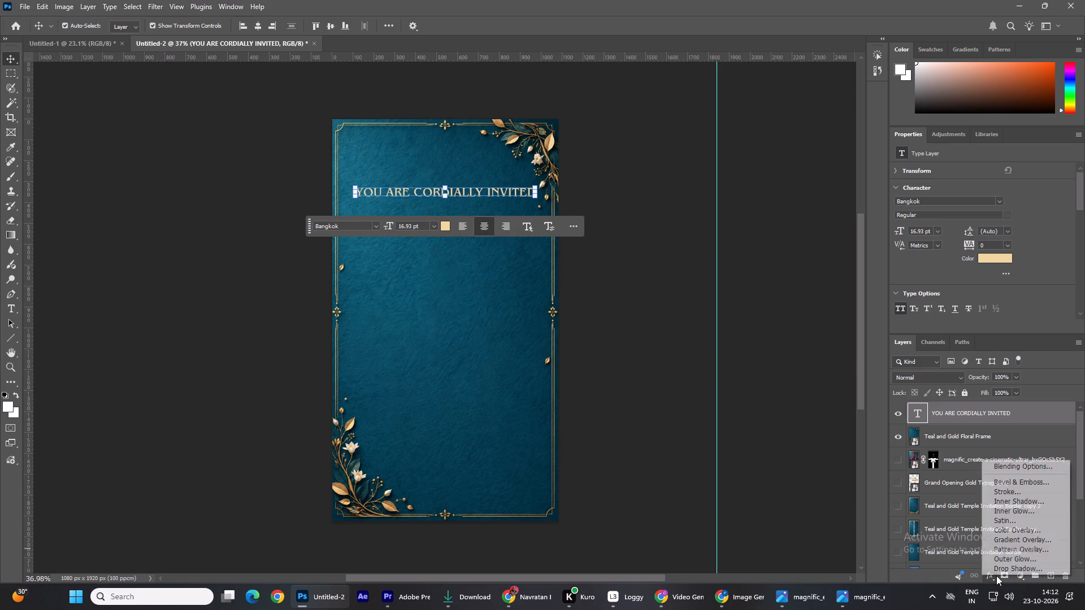
click(1005, 573)
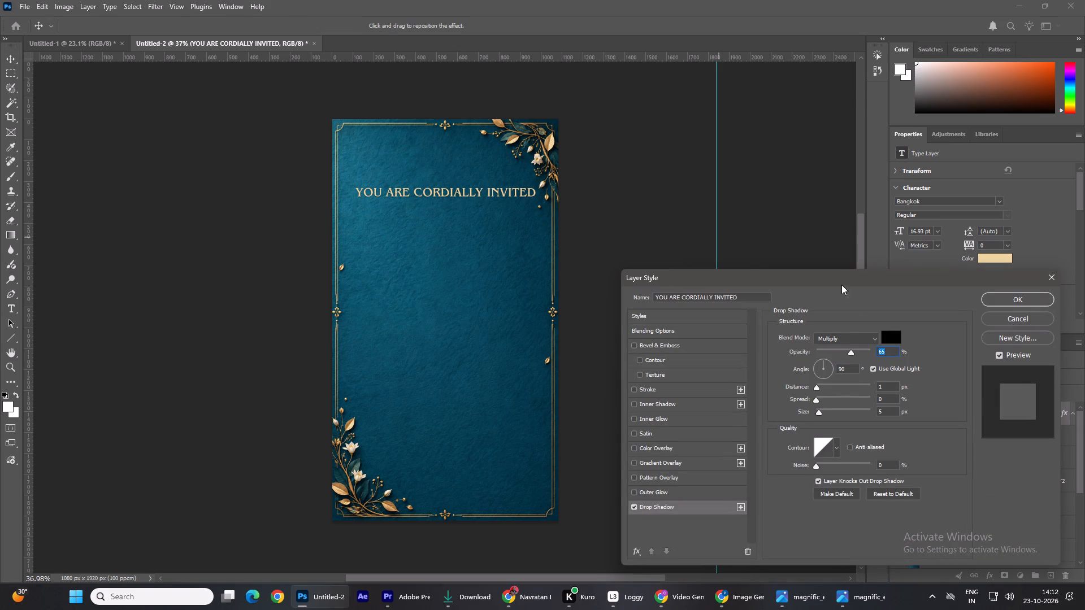
drag(852, 351, 936, 359)
click(463, 197)
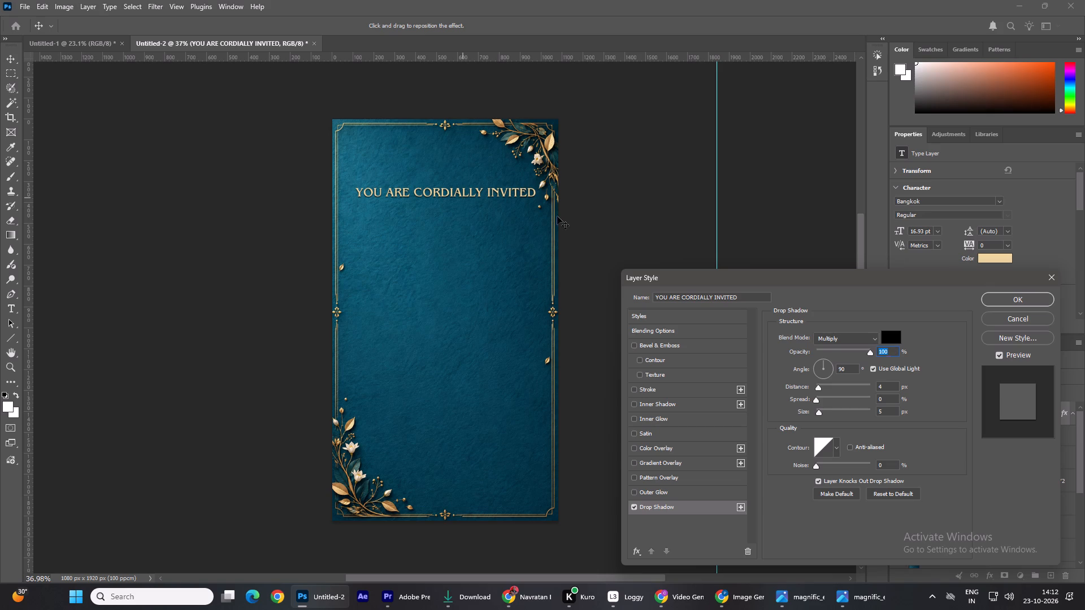
click(1021, 298)
double_click(772, 199)
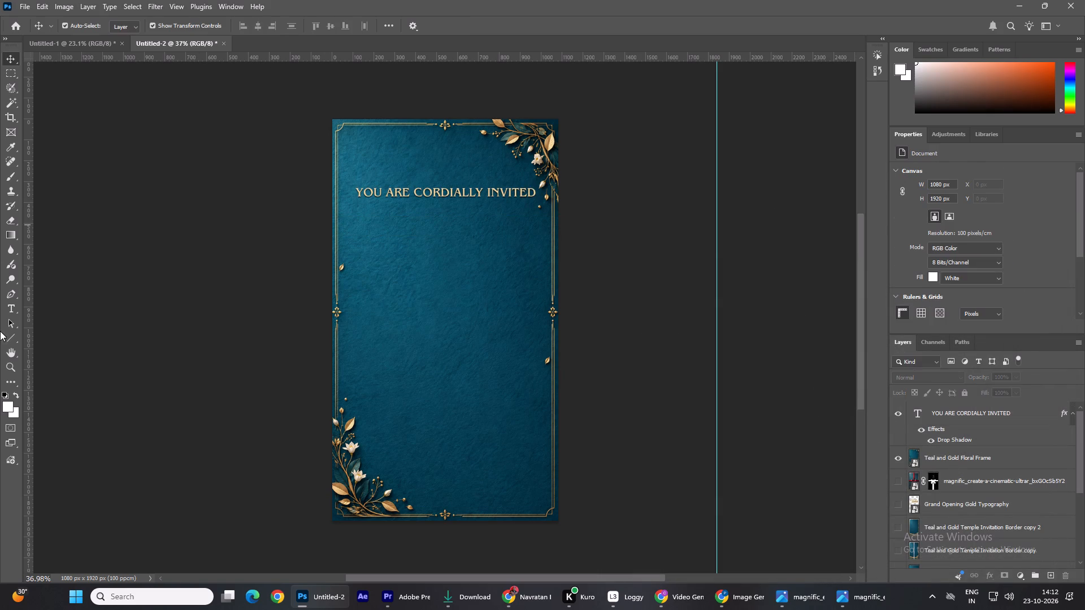
Centre the gold heading horizontally on the canvas again.
click(504, 190)
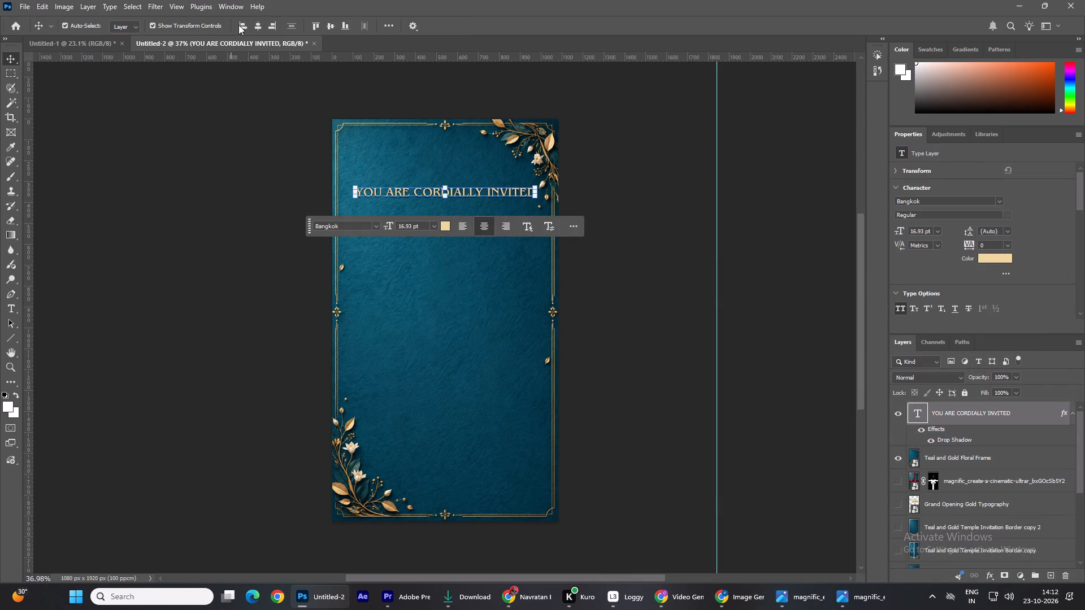
click(254, 26)
click(800, 295)
Duplicate the YOU ARE CORDIALLY INVITED heading straight down to make a second text line beneath it.
alt+scroll(467, 204, up, 3)
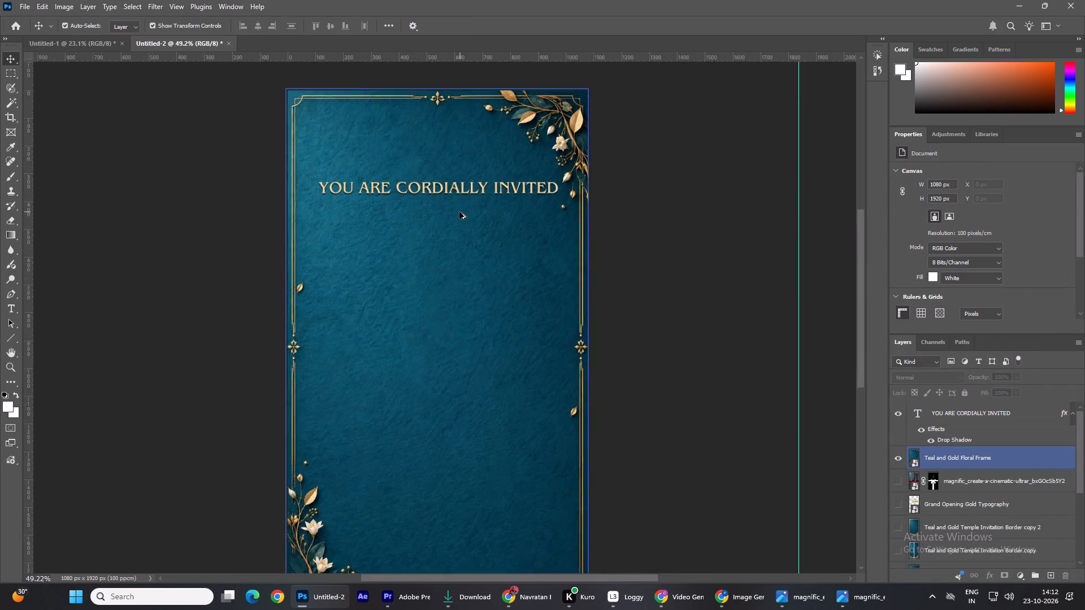
alt+scroll(459, 212, up, 7)
alt+drag(501, 163, 503, 245)
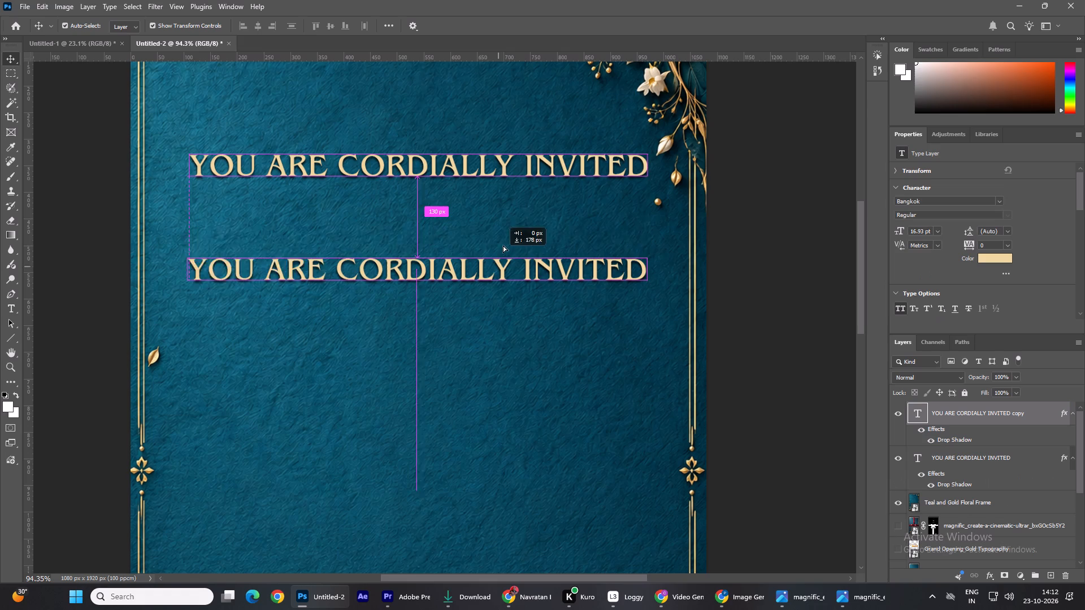
alt+drag(503, 245, 504, 239)
click(800, 288)
alt+scroll(795, 291, down, 9)
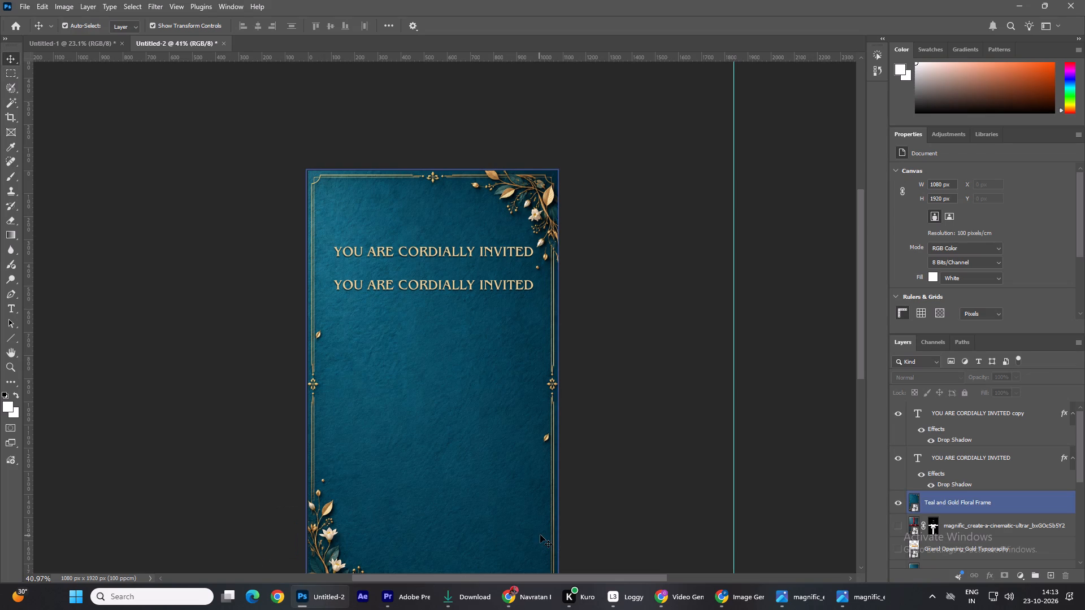
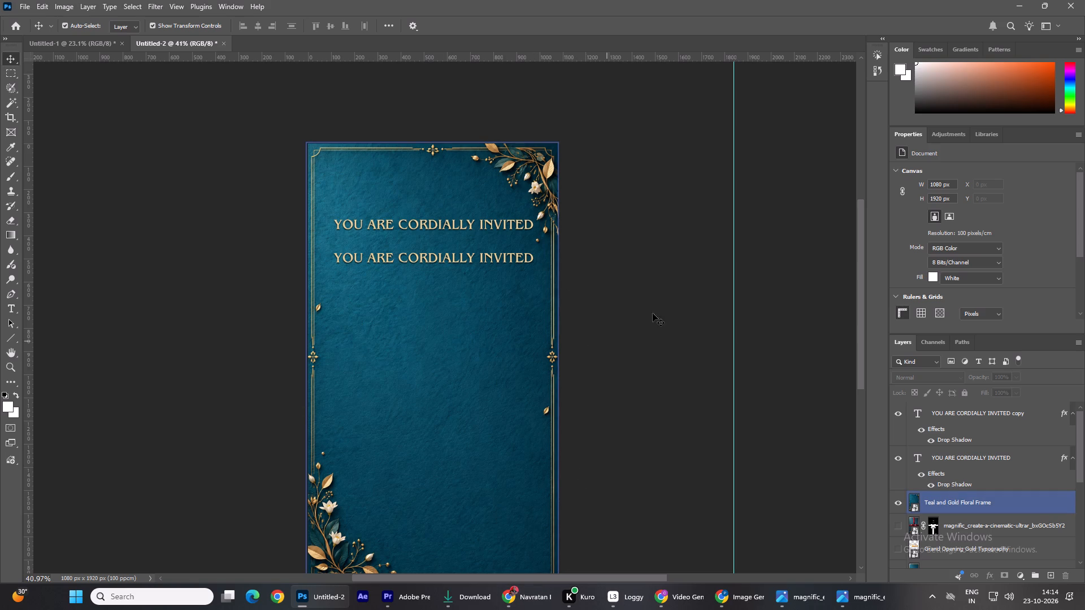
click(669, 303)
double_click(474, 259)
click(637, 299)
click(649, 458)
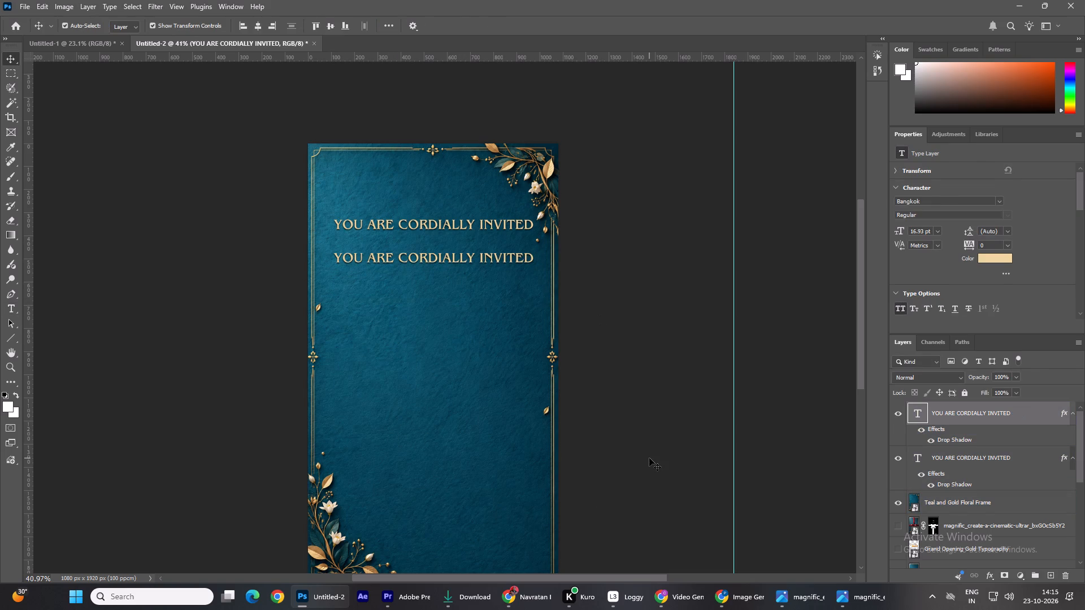
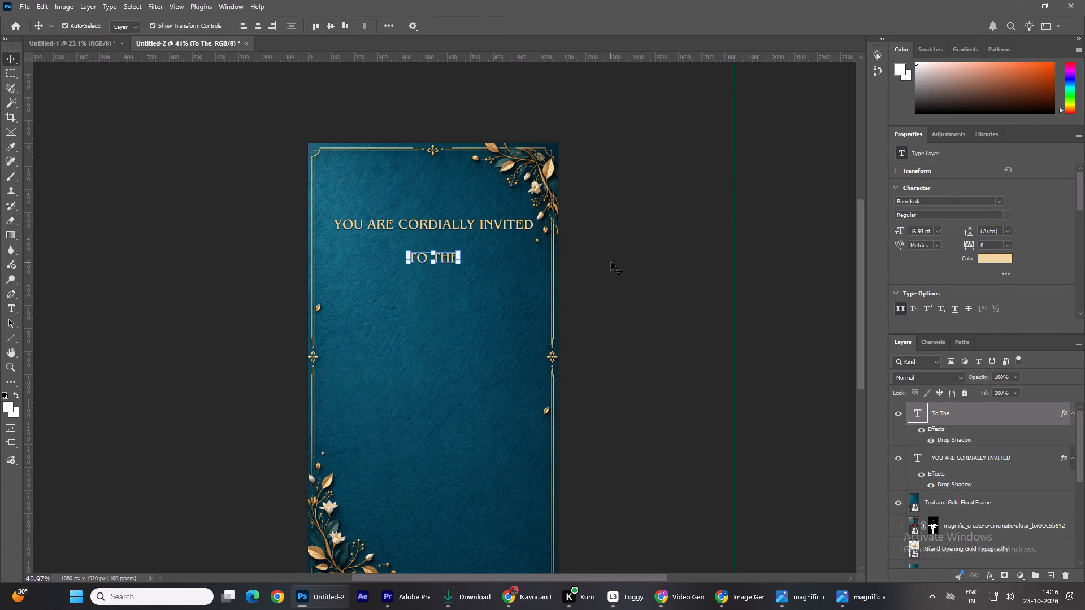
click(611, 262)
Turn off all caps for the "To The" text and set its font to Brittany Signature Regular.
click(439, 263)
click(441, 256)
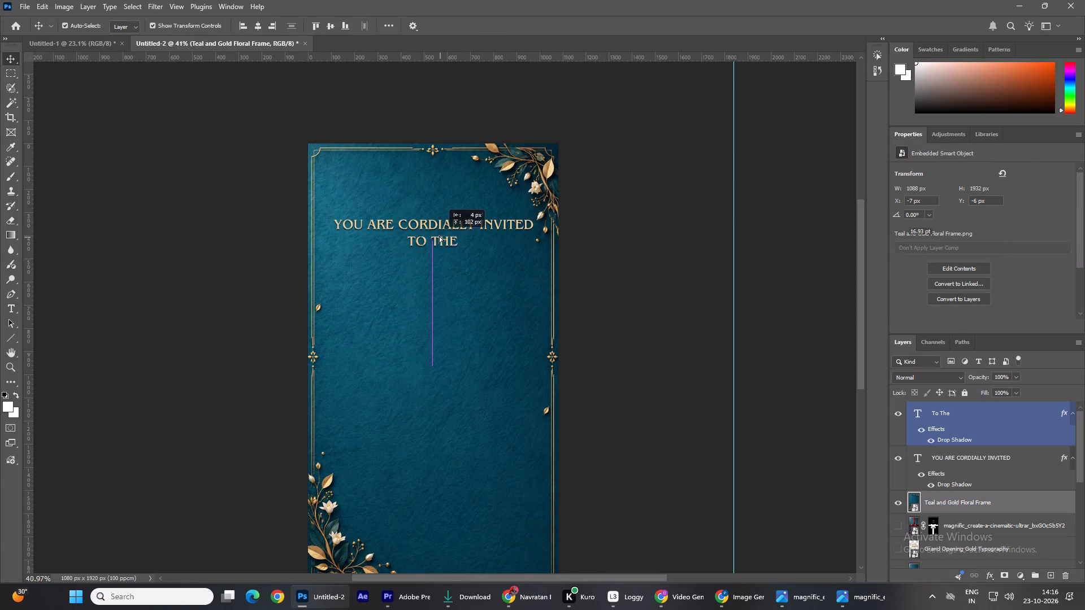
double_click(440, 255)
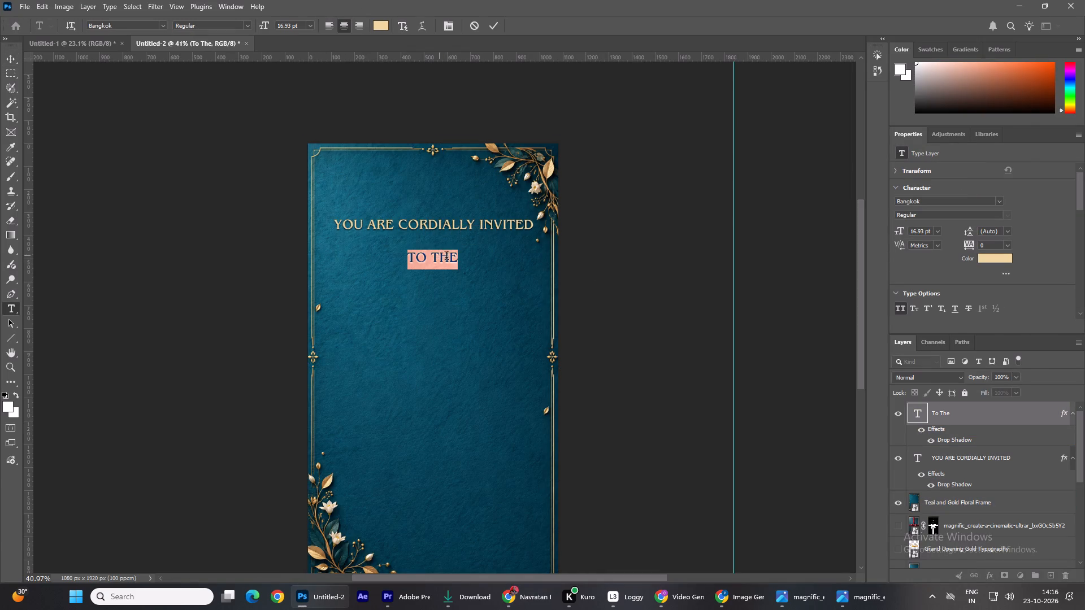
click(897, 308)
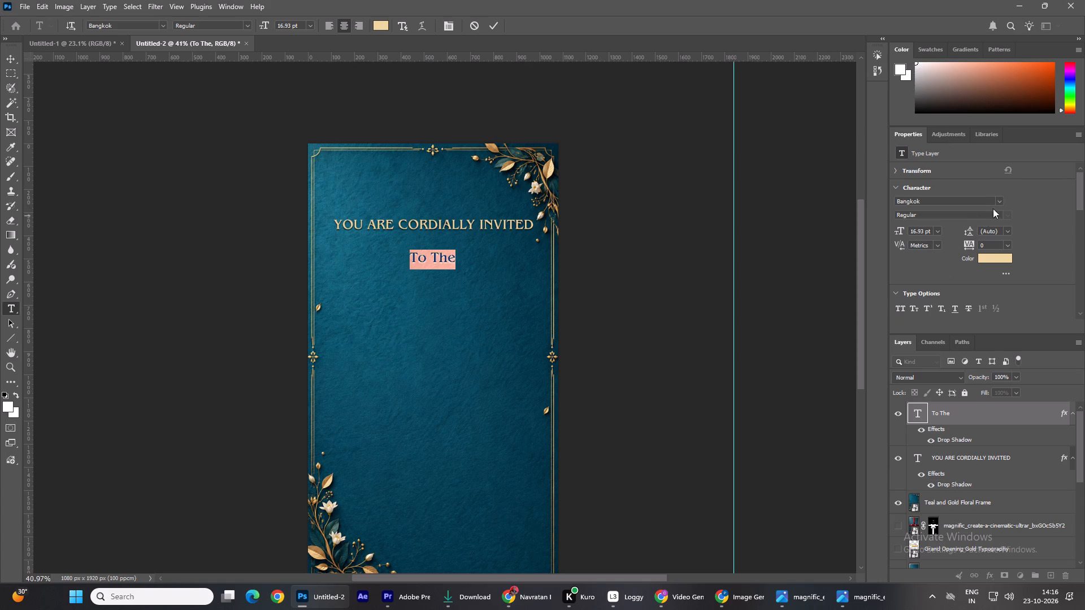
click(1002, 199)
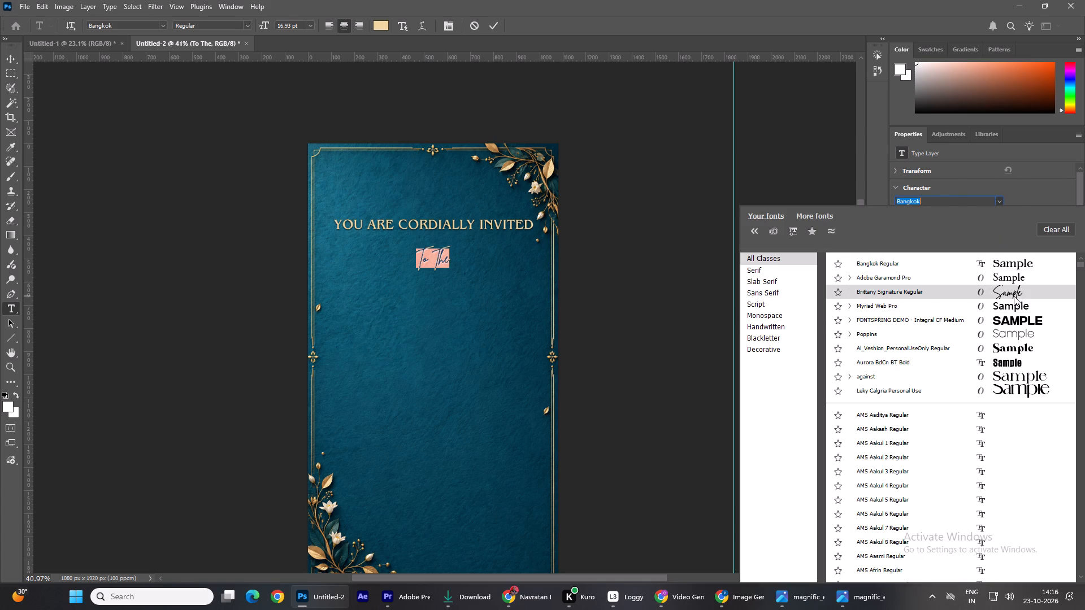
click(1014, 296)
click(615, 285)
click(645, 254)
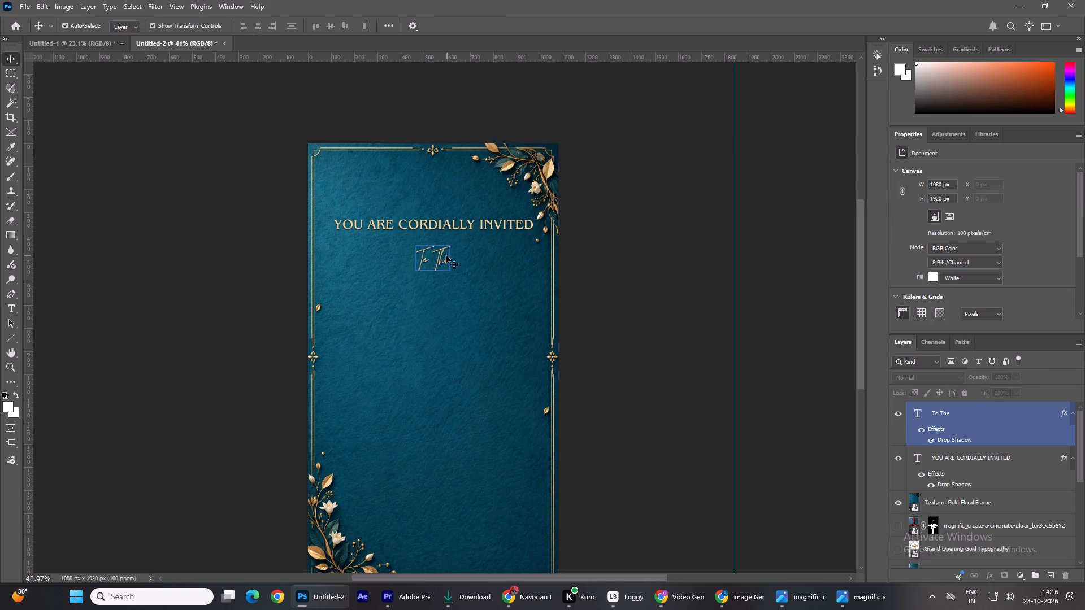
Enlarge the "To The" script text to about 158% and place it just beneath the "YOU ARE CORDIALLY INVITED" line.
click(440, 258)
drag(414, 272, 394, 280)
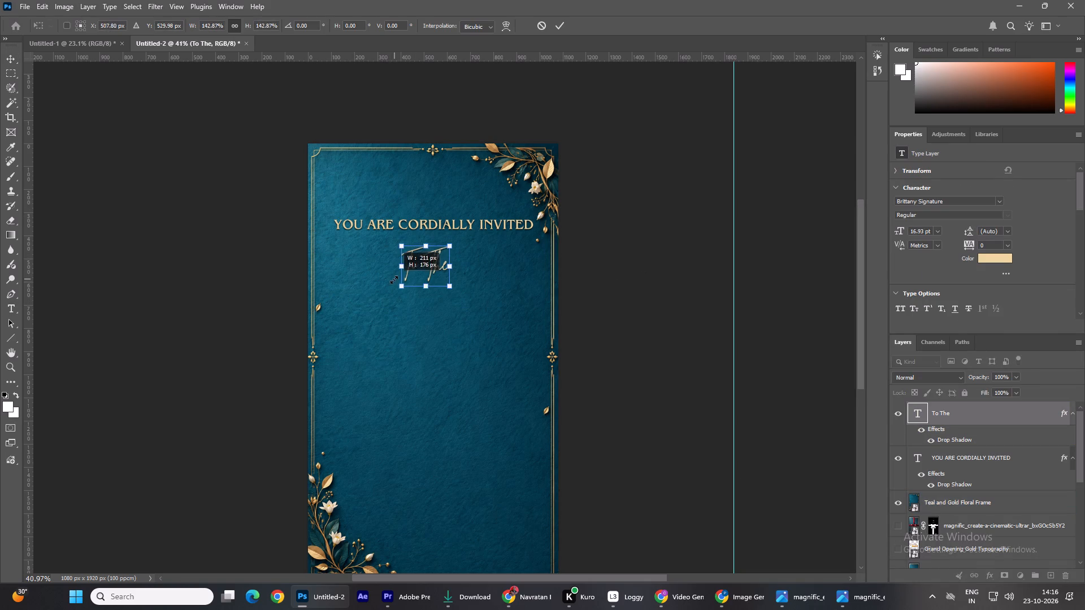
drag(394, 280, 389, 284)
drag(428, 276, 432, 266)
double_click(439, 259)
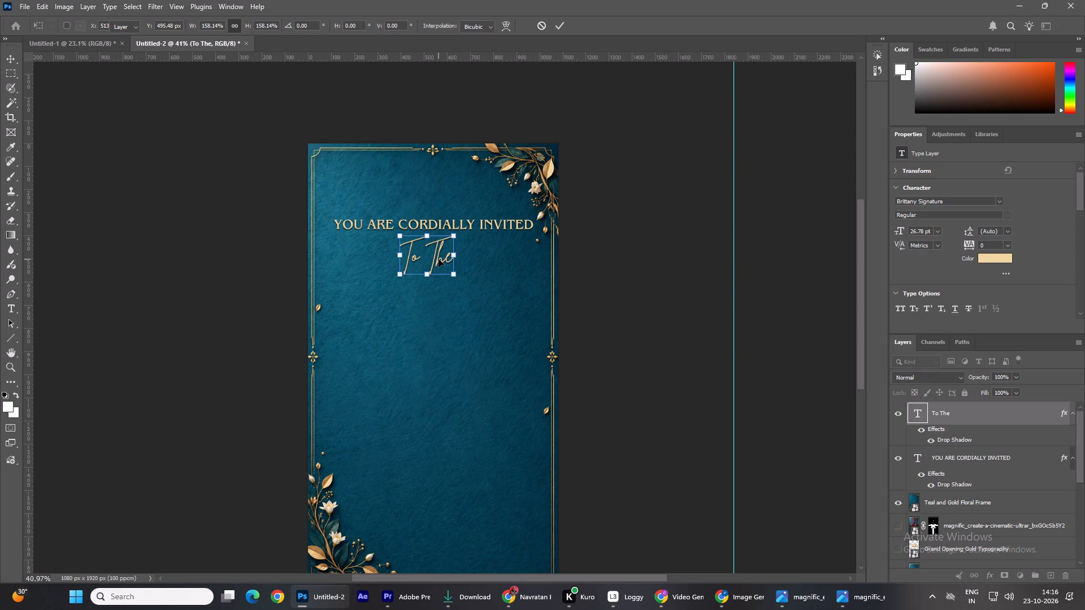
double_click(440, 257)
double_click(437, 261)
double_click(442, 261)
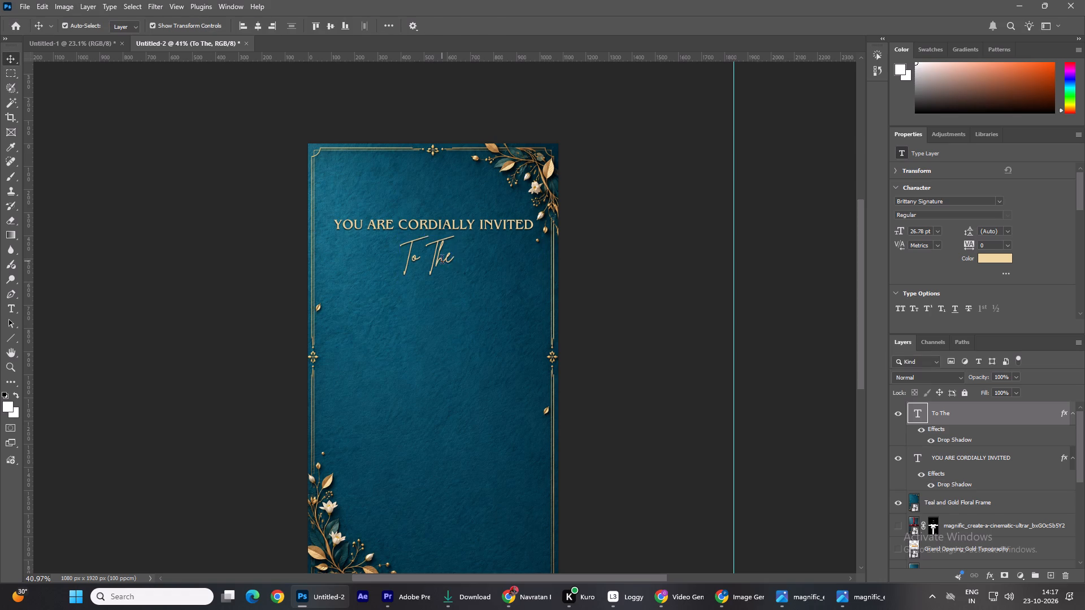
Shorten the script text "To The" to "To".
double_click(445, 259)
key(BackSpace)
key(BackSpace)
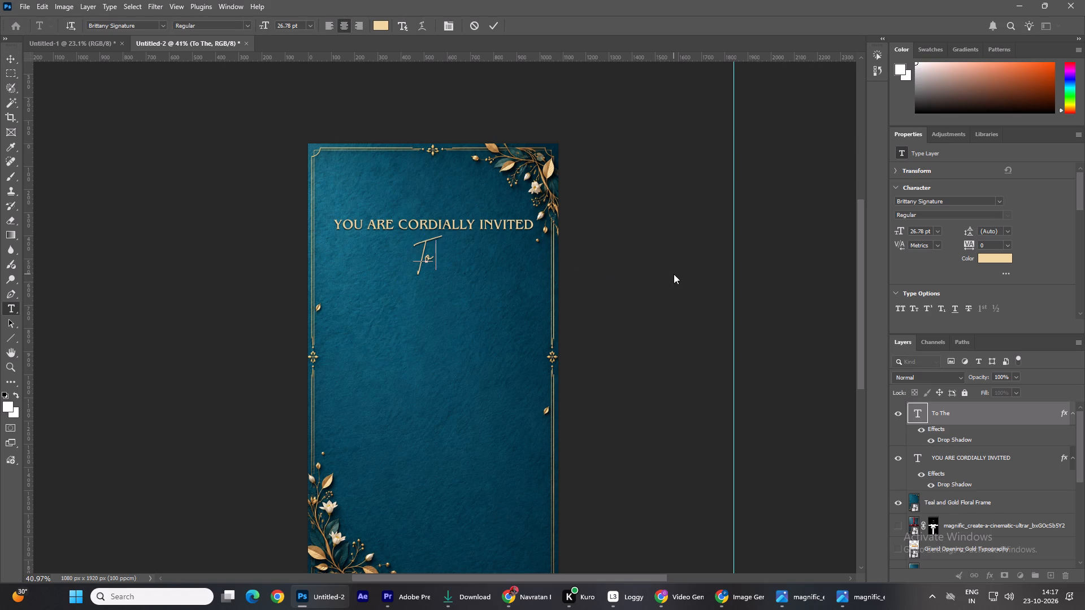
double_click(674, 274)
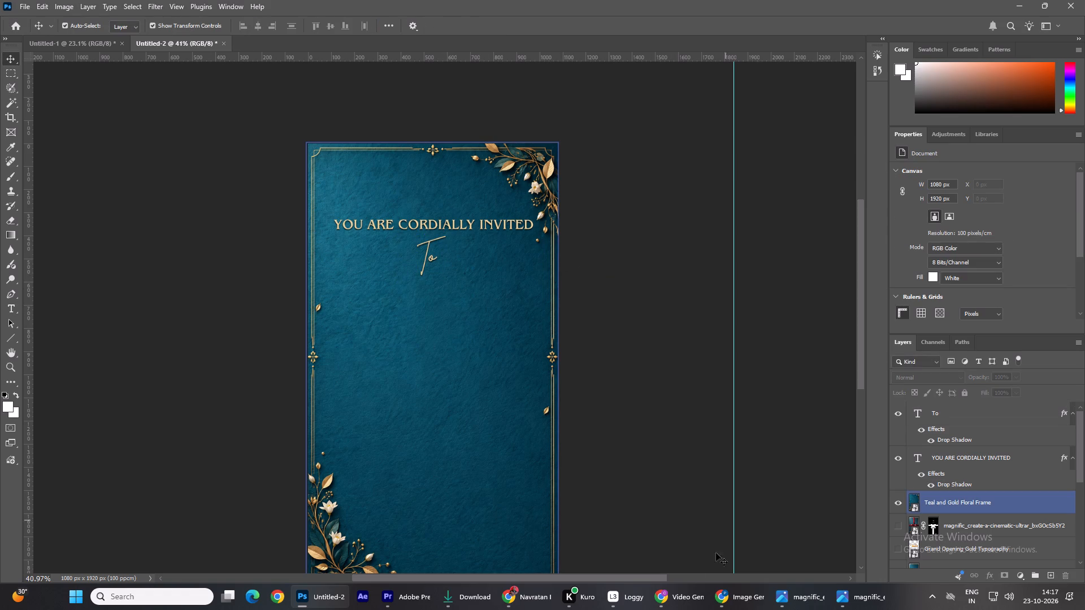
Place Grand Opening Gold Typography.png as an embedded image, scaled to about 11.7% and positioned below the invitation text.
click(23, 7)
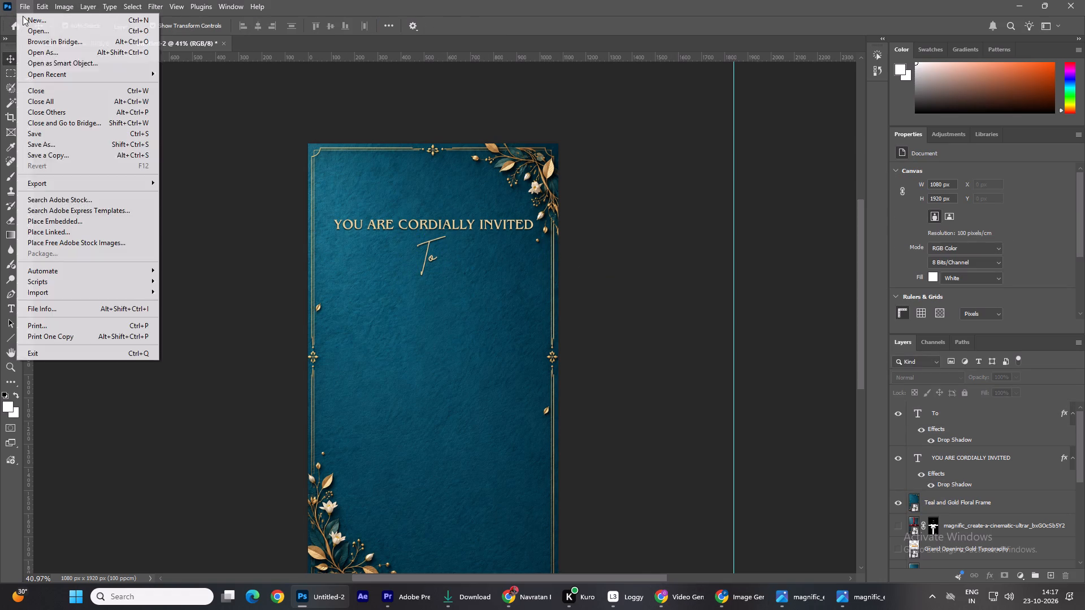
click(55, 217)
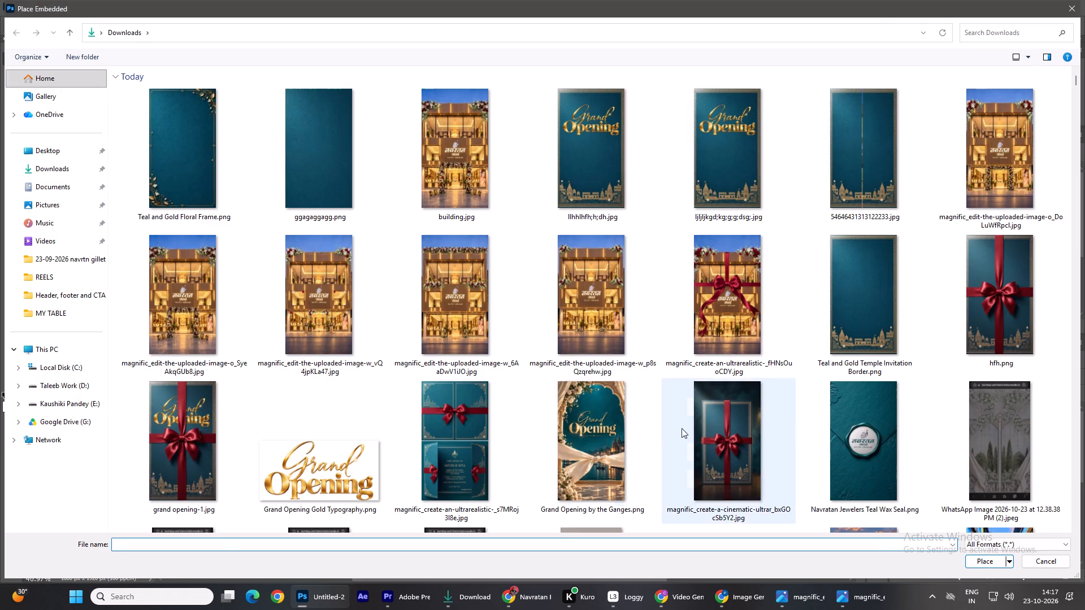
double_click(310, 455)
drag(307, 295, 332, 307)
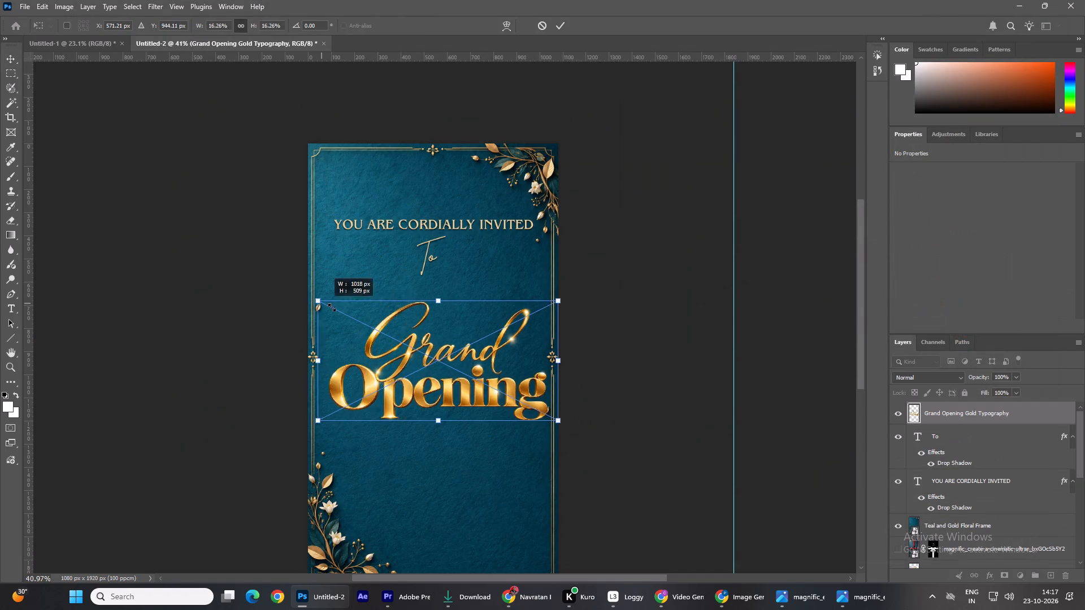
drag(332, 307, 378, 324)
drag(458, 364, 417, 319)
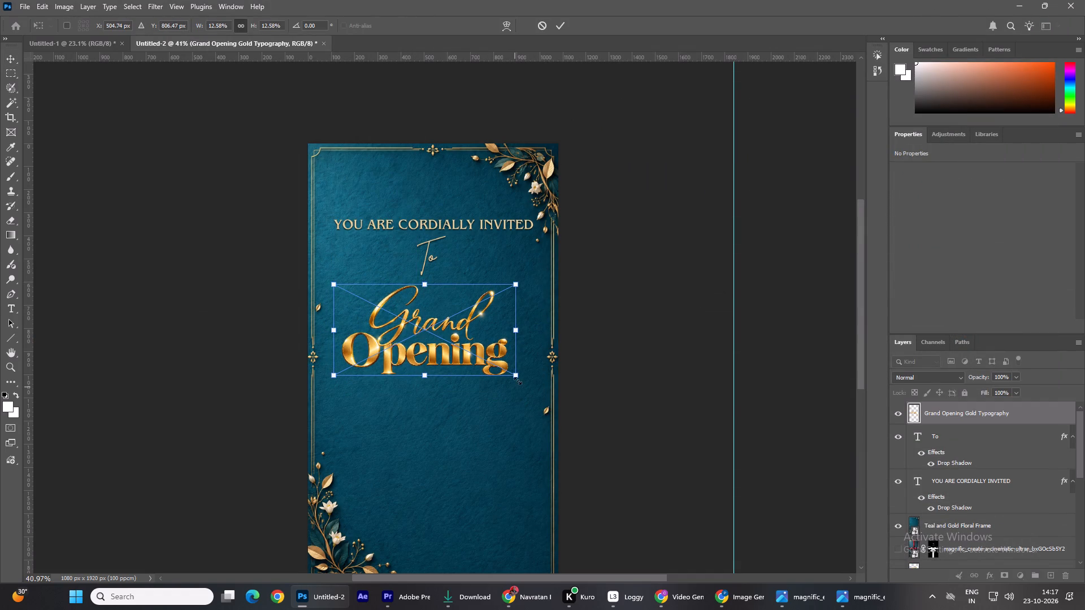
drag(518, 378, 504, 374)
drag(442, 359, 450, 359)
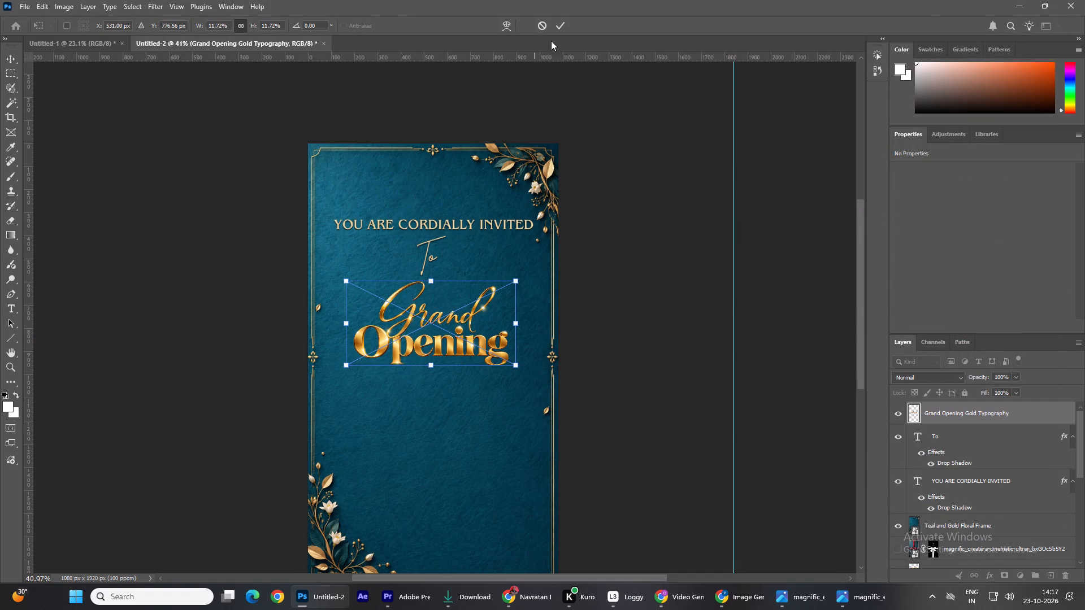
click(555, 29)
click(640, 248)
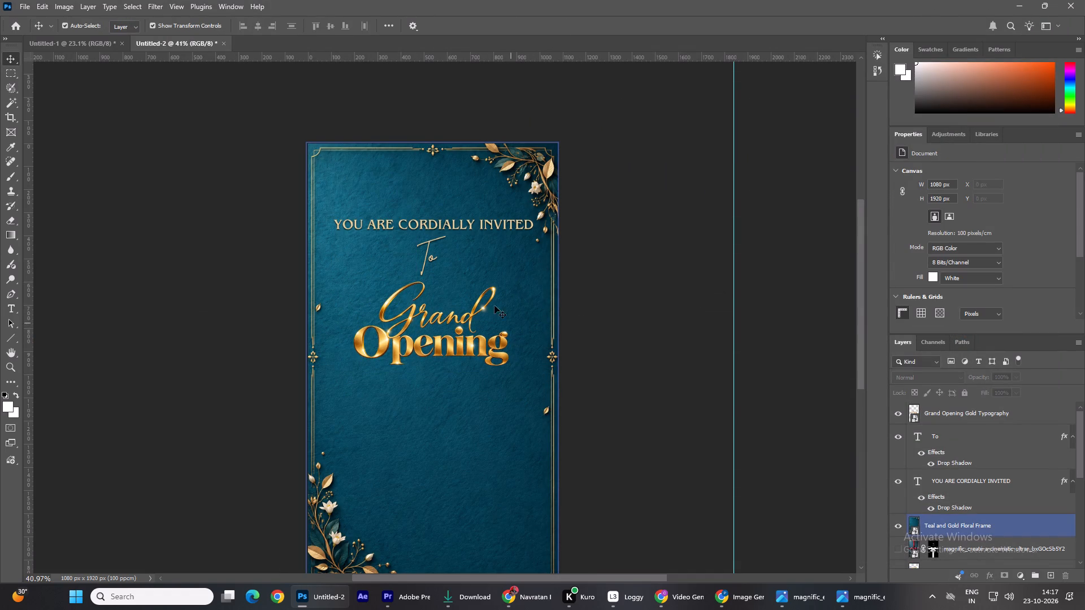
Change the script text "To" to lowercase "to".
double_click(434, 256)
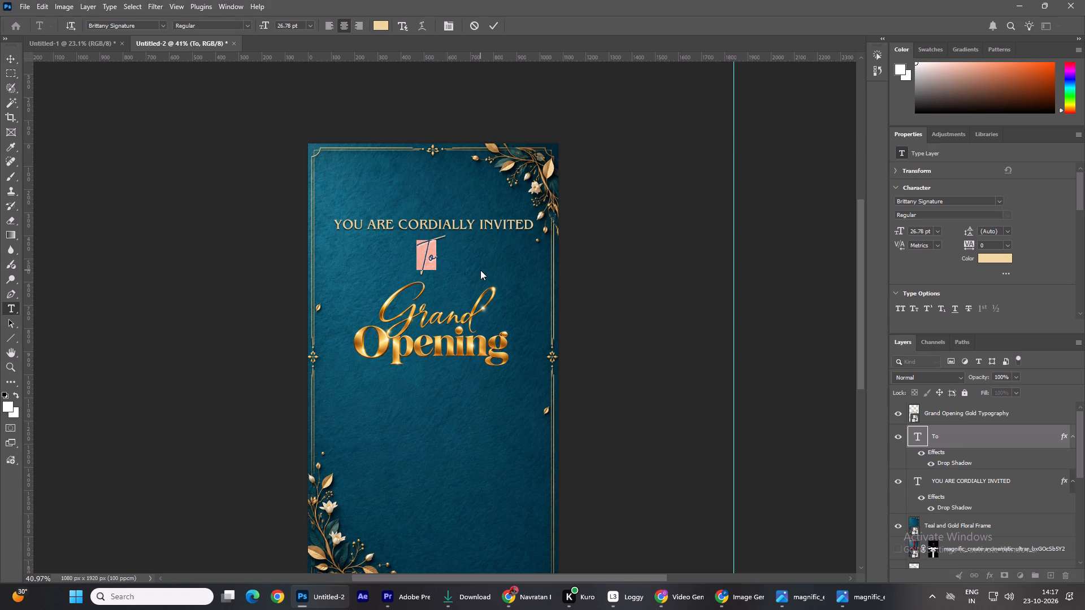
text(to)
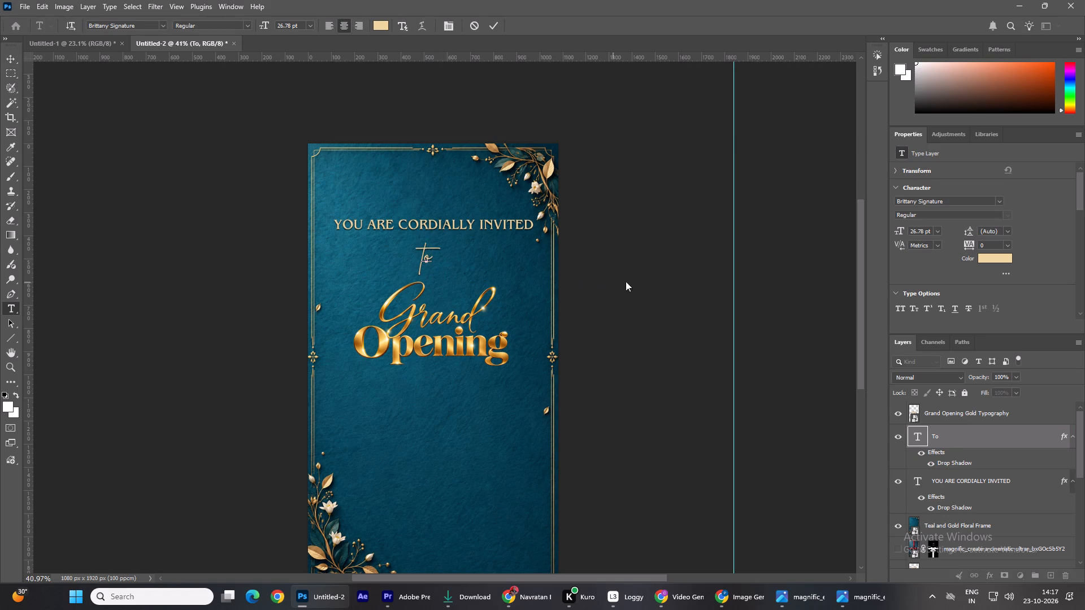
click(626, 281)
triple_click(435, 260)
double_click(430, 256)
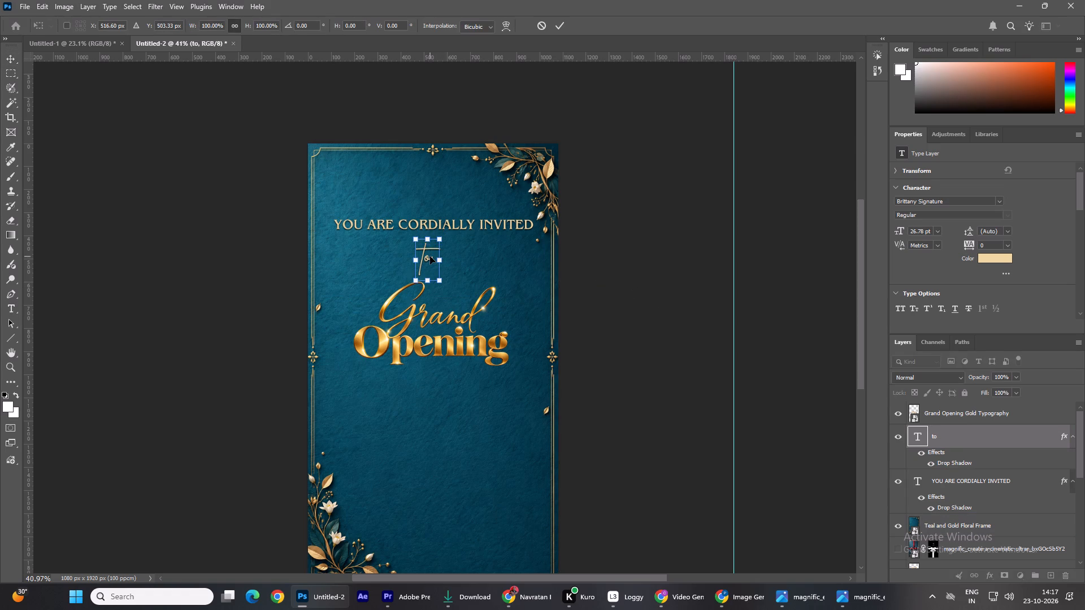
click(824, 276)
Delete the script "to" text layer.
click(423, 260)
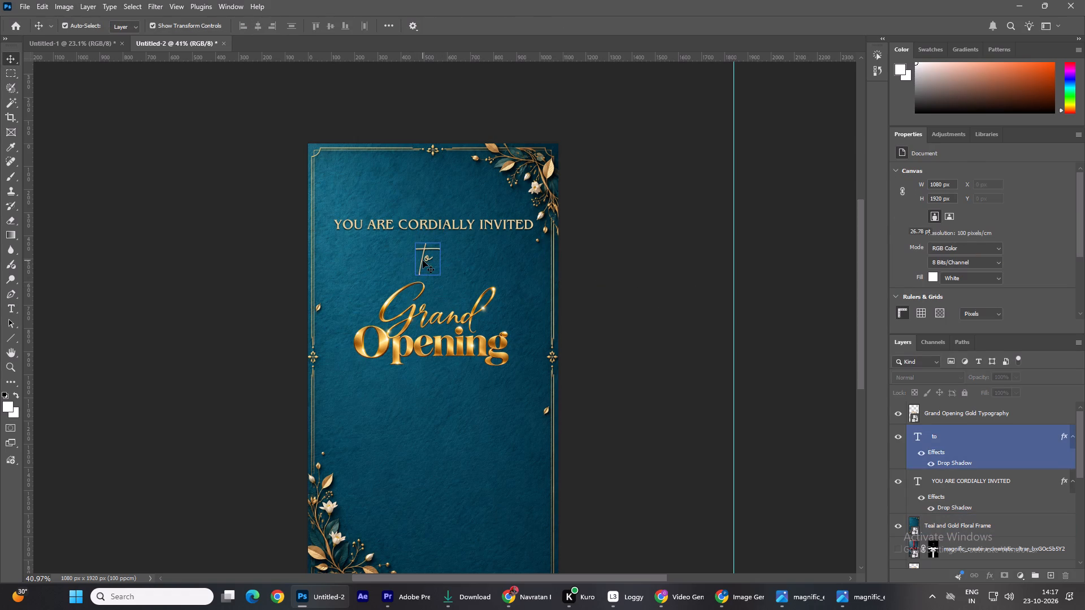
key(Delete)
click(655, 262)
Duplicate the "YOU ARE CORDIALLY INVITED" line directly beneath itself and replace the copy's text with "to the".
click(504, 223)
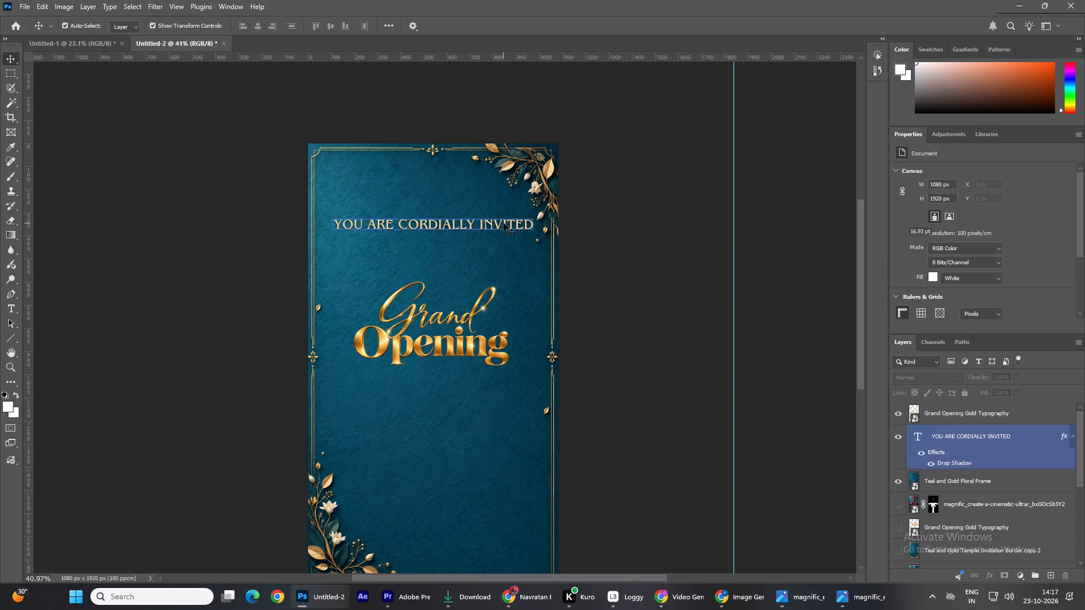
alt+drag(499, 223, 497, 246)
double_click(497, 246)
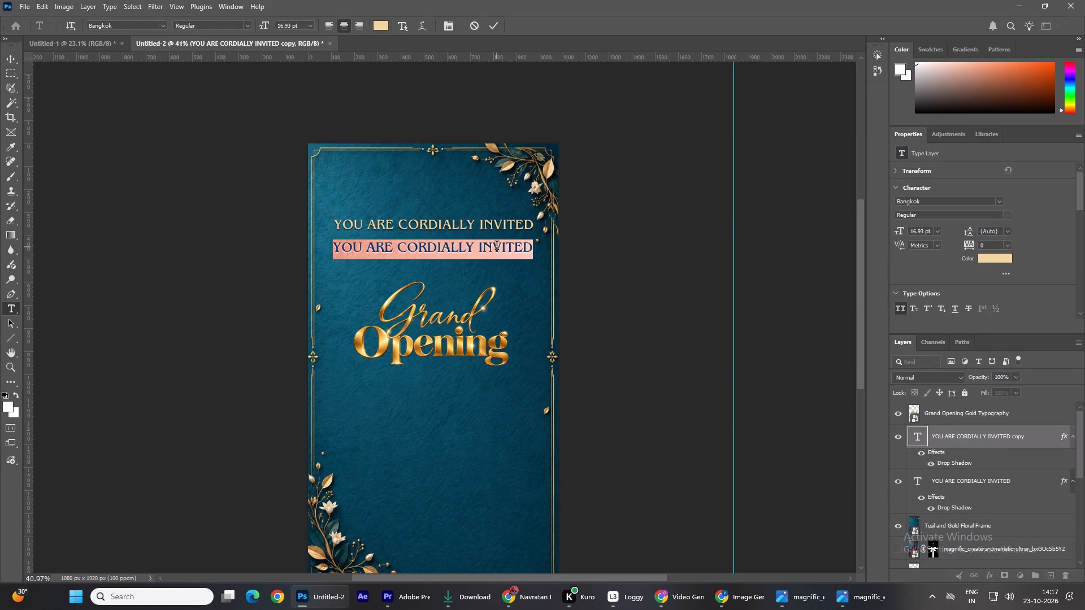
text(to r)
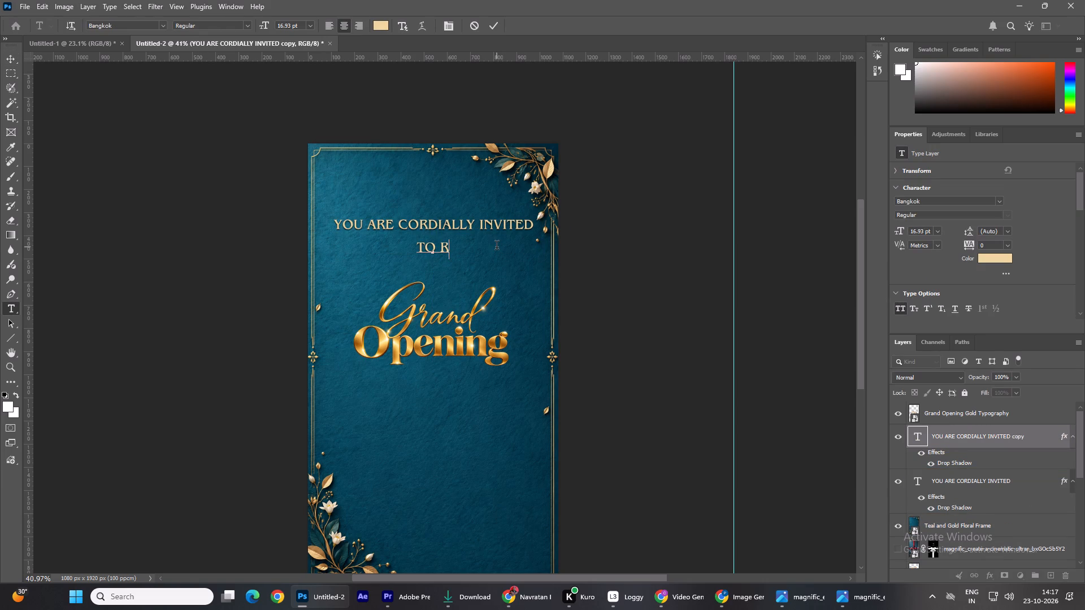
key(BackSpace)
text(the)
Set the "to the" line in small caps instead of all caps.
triple_click(419, 249)
click(914, 311)
click(627, 308)
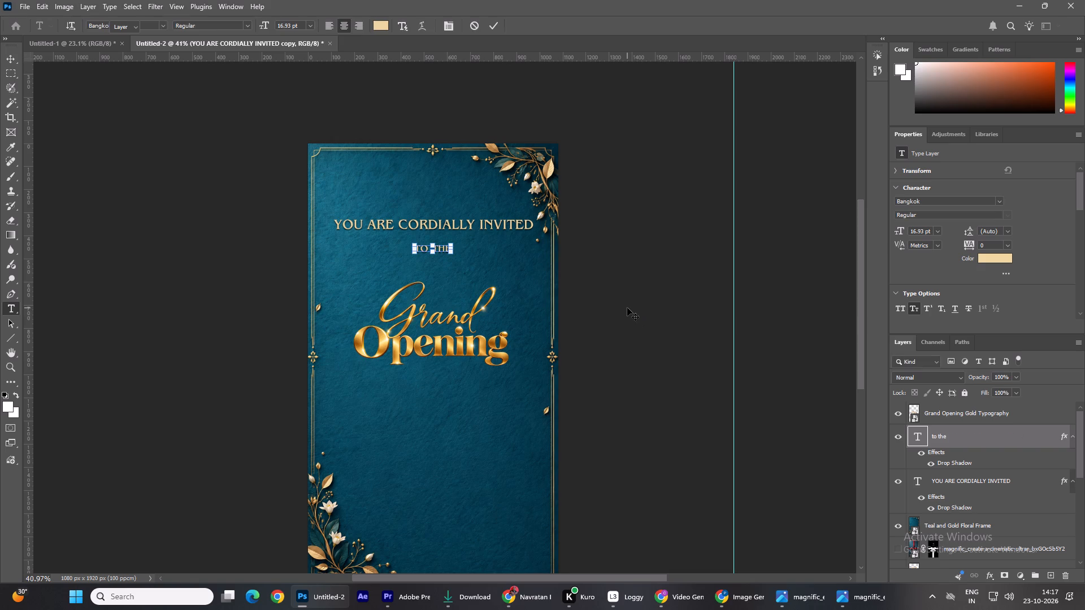
click(622, 268)
Scale the "to the" line to about 167% and position it between the invitation line and the Grand Opening artwork.
click(434, 249)
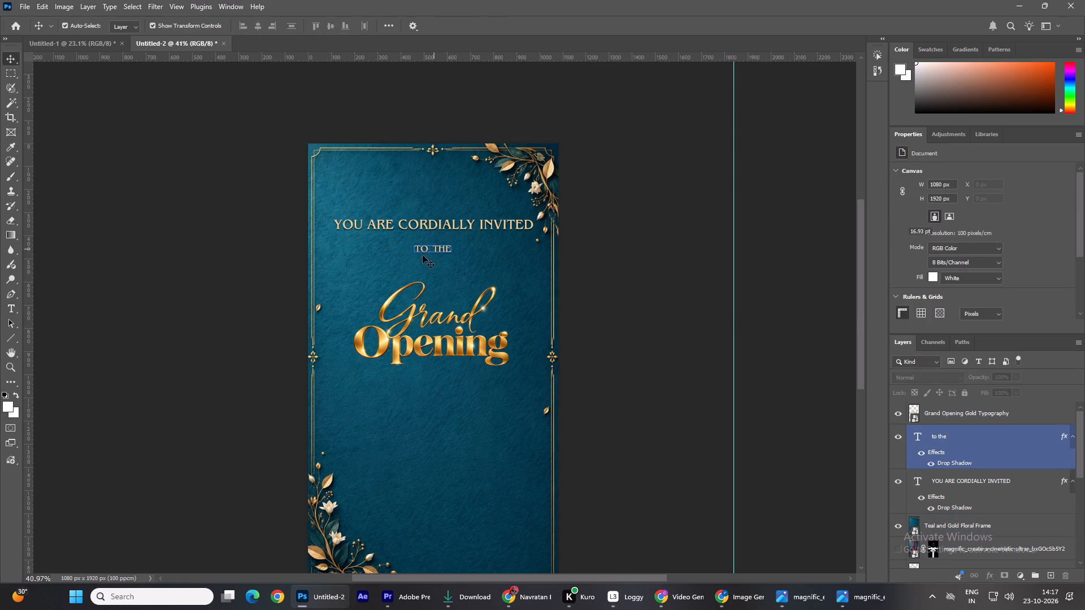
drag(416, 246, 405, 243)
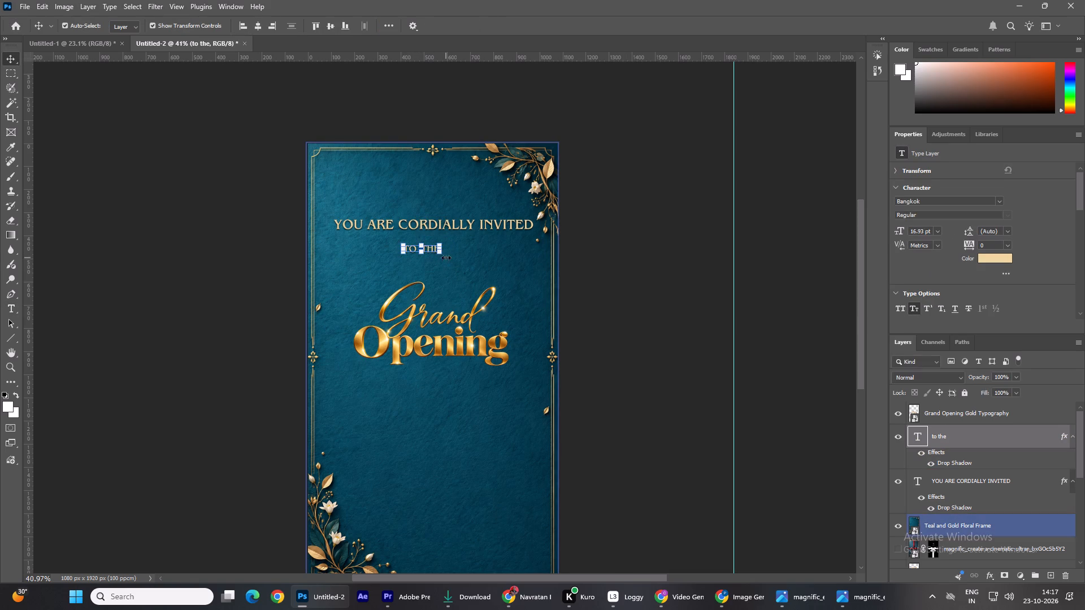
drag(444, 255, 470, 263)
click(447, 256)
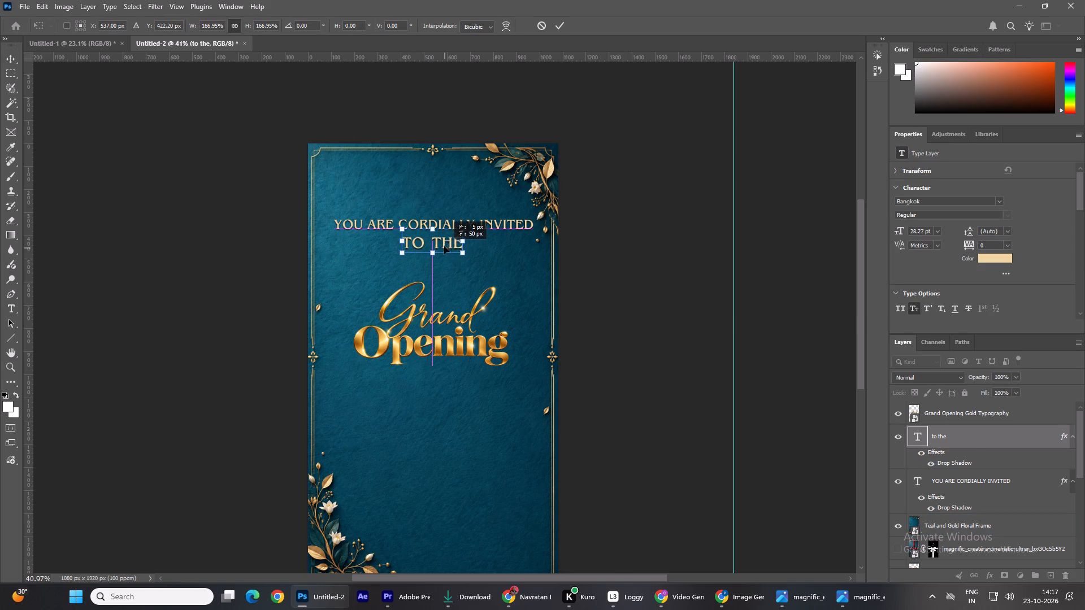
click(560, 24)
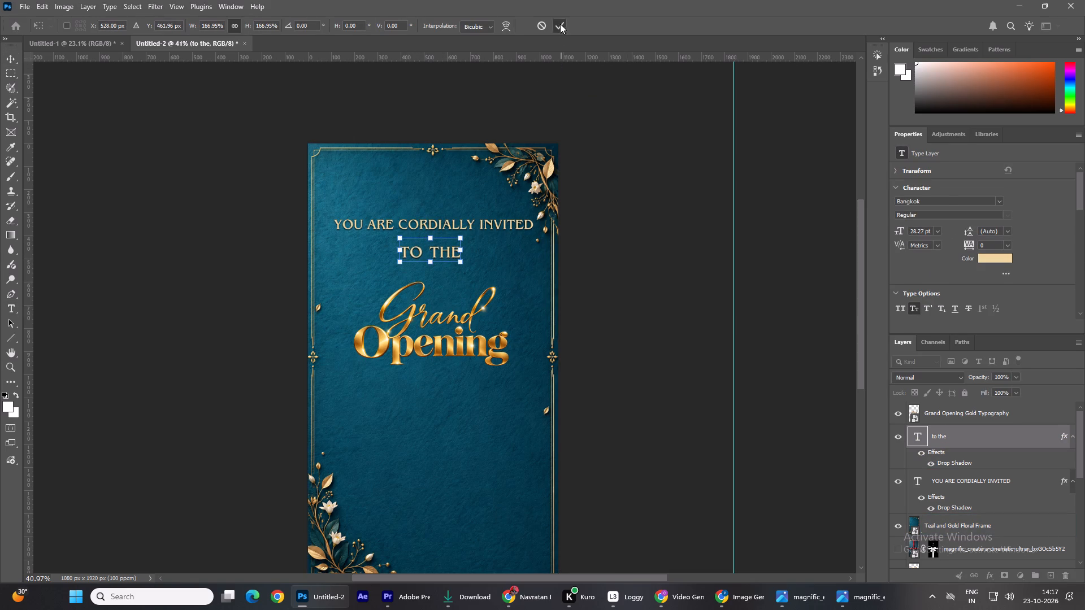
click(703, 250)
Move the Grand Opening typography so it sits a little higher and more centred beneath the "TO THE" line.
alt+scroll(579, 311, down, 4)
drag(436, 331, 430, 324)
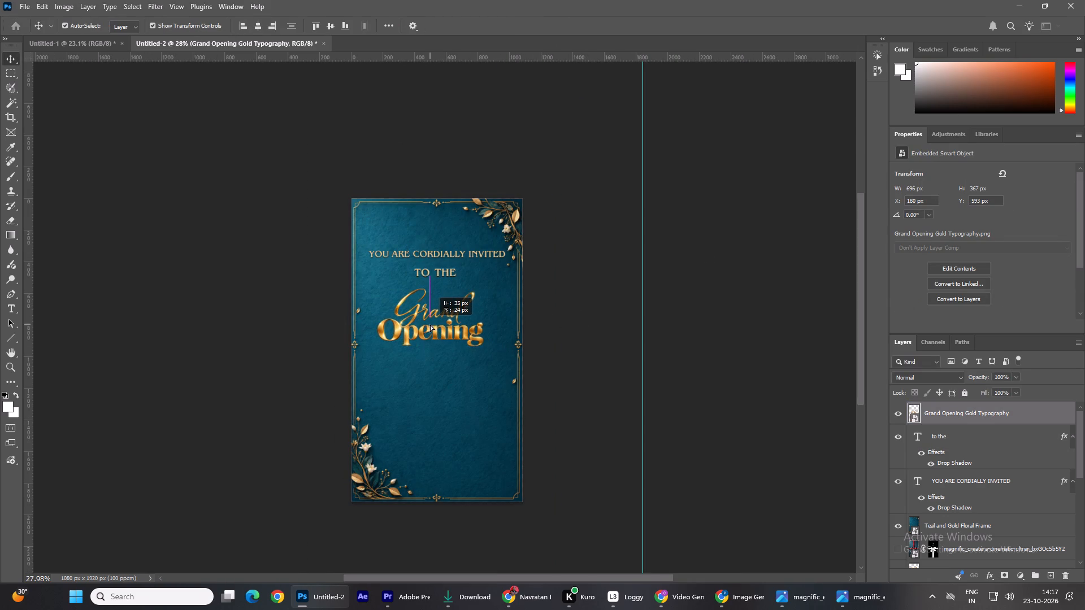
drag(430, 324, 431, 324)
click(617, 296)
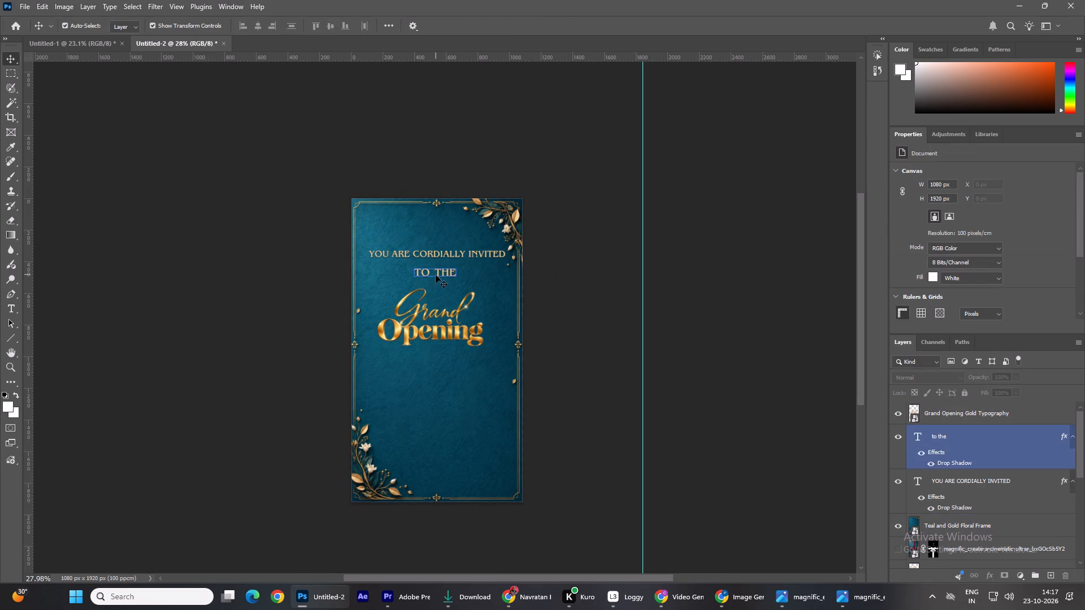
Center the "to the" line horizontally on the canvas.
click(436, 275)
click(254, 29)
click(461, 328)
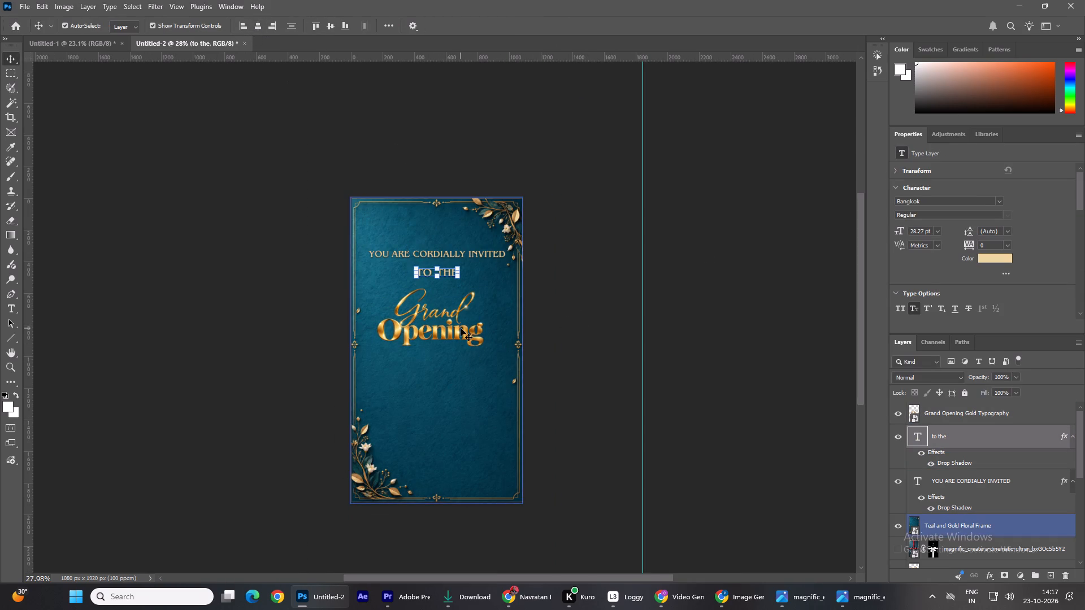
click(437, 318)
click(261, 24)
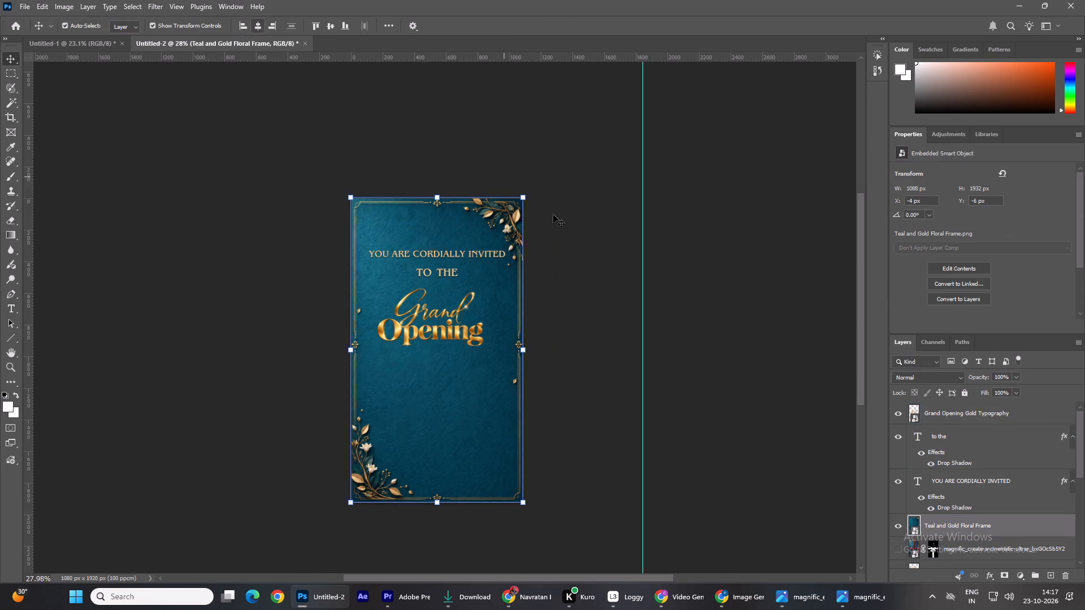
click(591, 232)
Hide the "to the" text layer beneath the invitation line.
scroll(444, 318, down, 4)
scroll(429, 345, up, 5)
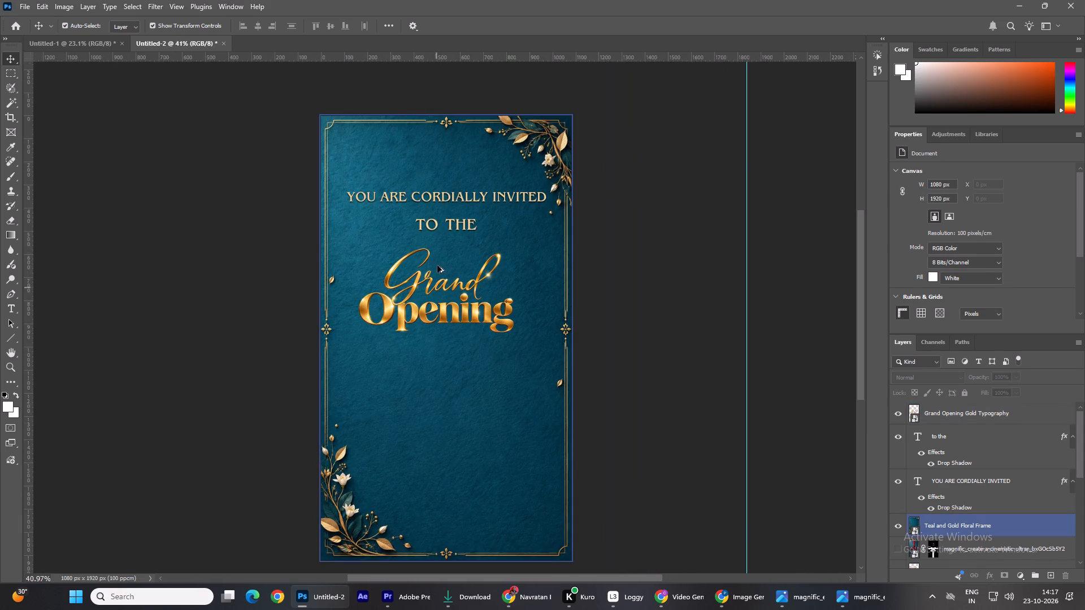
scroll(437, 265, up, 3)
alt+scroll(449, 225, up, 4)
click(472, 241)
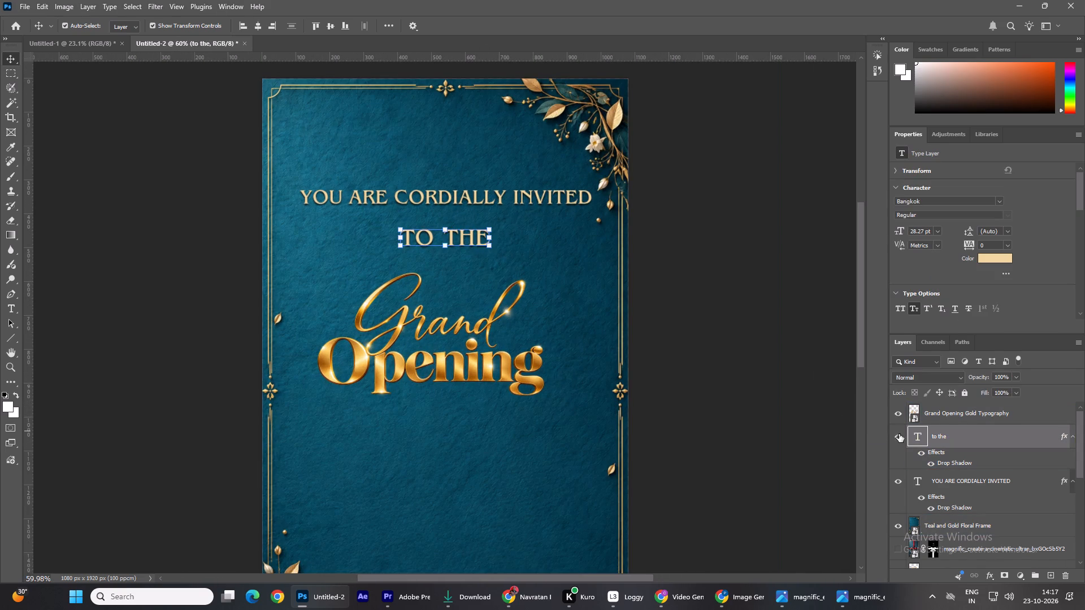
click(900, 432)
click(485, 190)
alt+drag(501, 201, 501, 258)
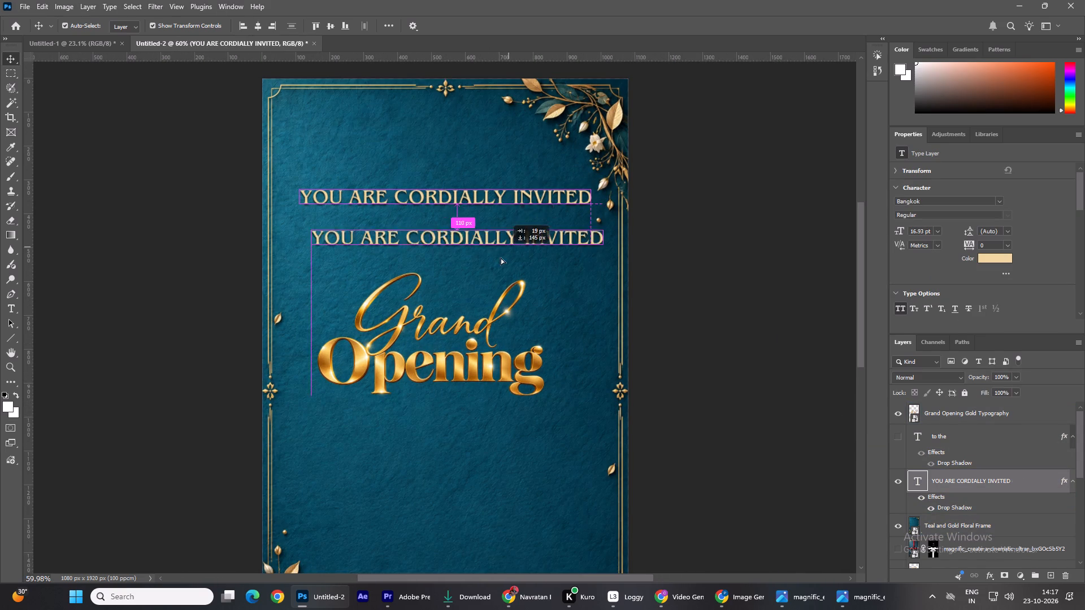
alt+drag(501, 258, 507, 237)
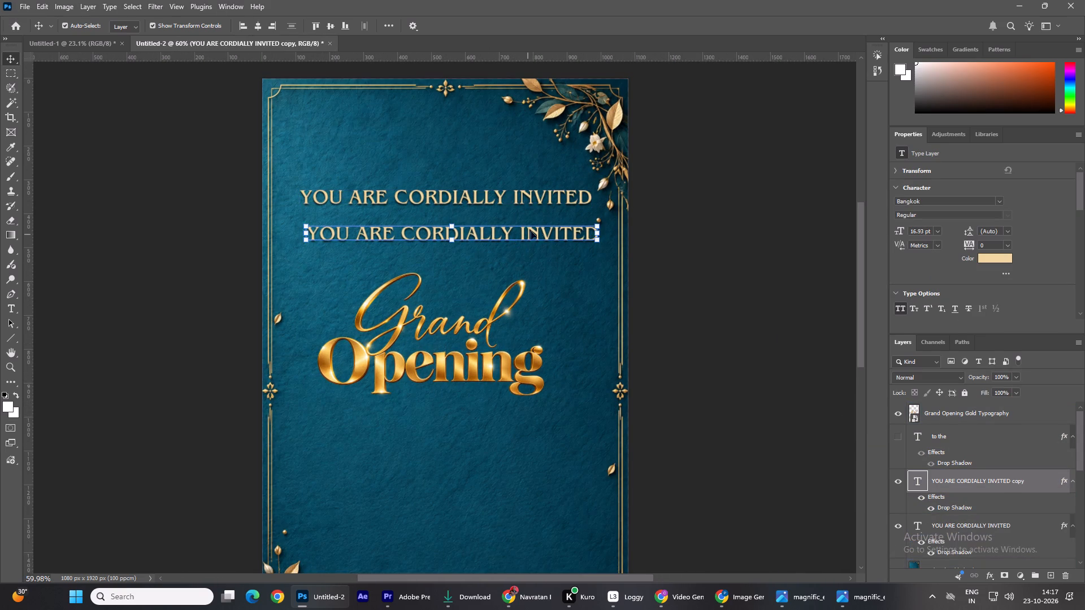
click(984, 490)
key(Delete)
Move the Grand Opening typography up into the gap close beneath the "YOU ARE CORDIALLY INVITED" line, shifting it slightly right to centre it.
click(452, 356)
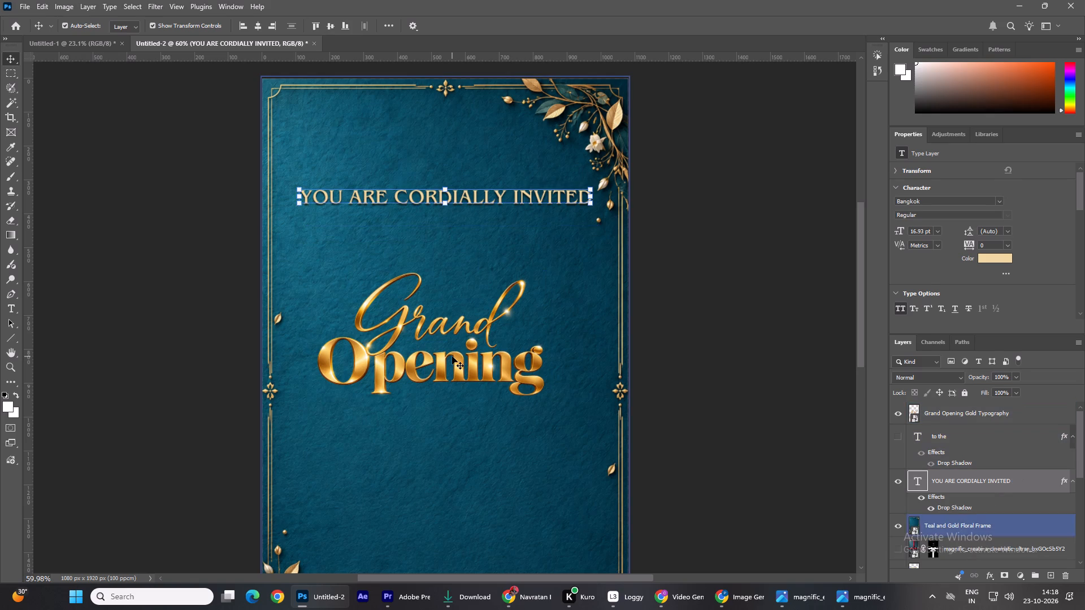
click(529, 378)
drag(517, 378, 524, 335)
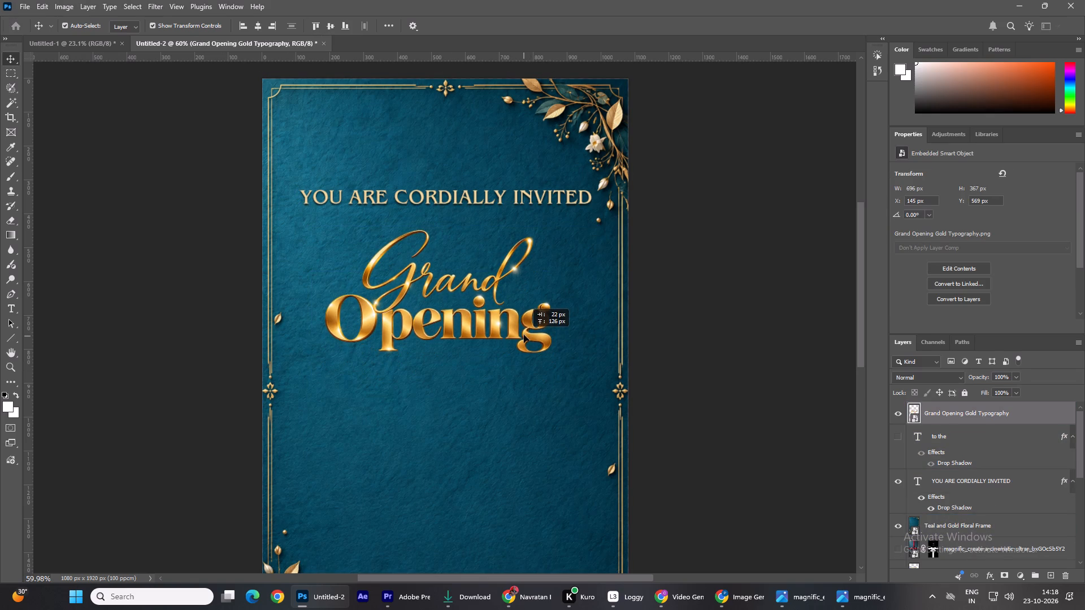
drag(524, 335, 527, 329)
click(719, 335)
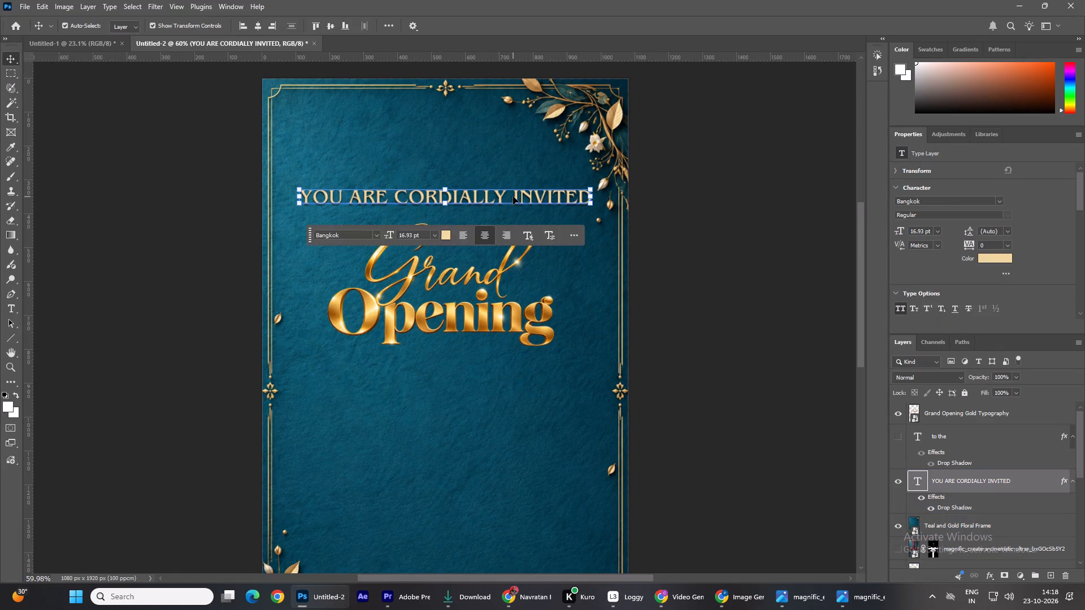
alt+drag(517, 197, 511, 381)
double_click(511, 381)
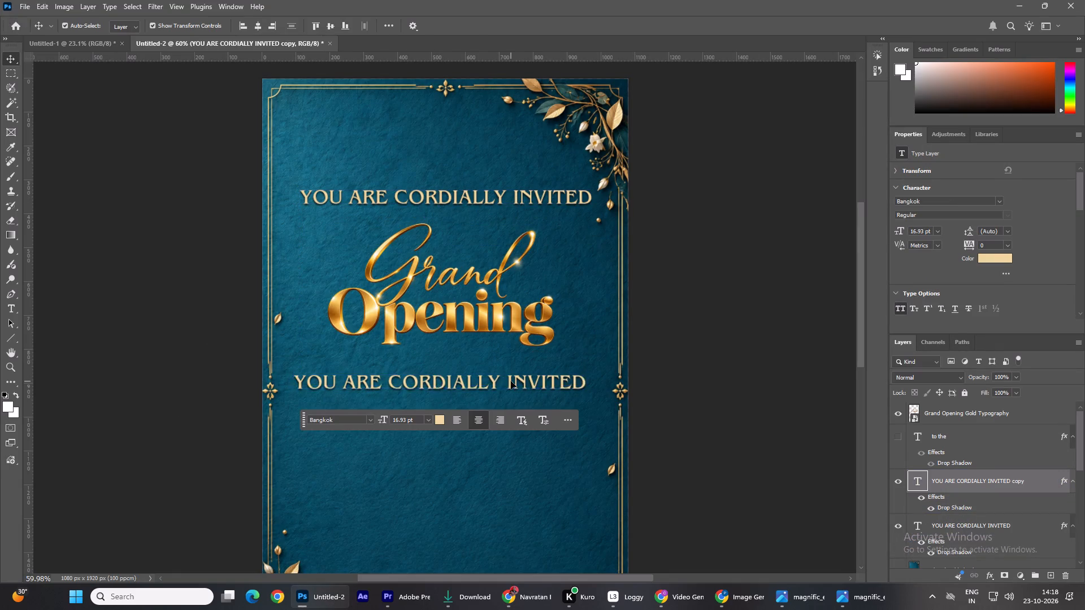
key(ctrl+v)
click(722, 347)
click(705, 354)
scroll(704, 356, down, 8)
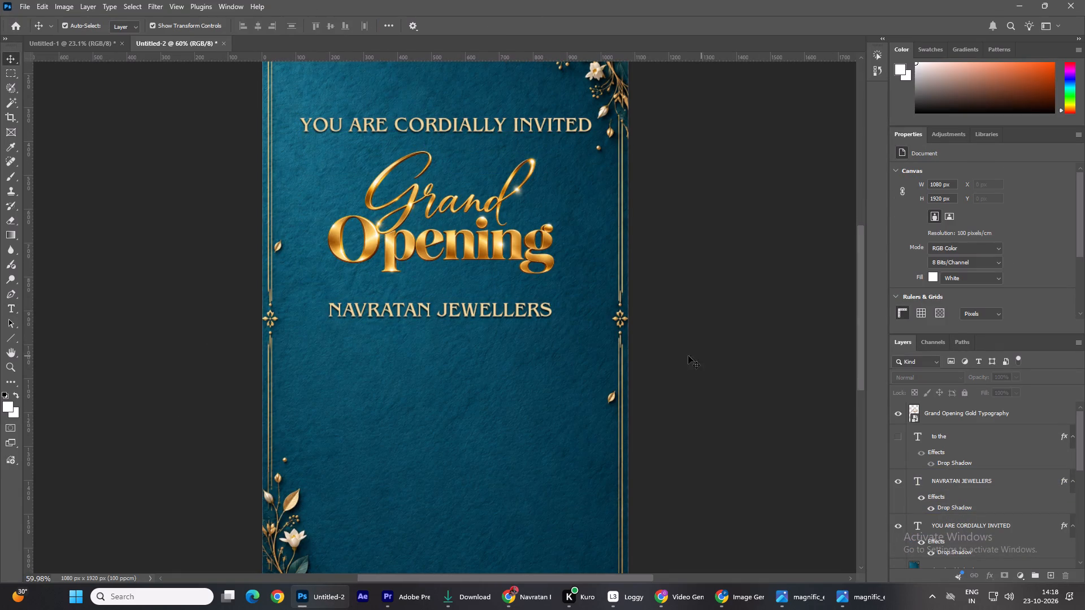
Scale the "NAVRATAN JEWELLERS" line up to about 113%.
click(478, 312)
drag(329, 304, 336, 305)
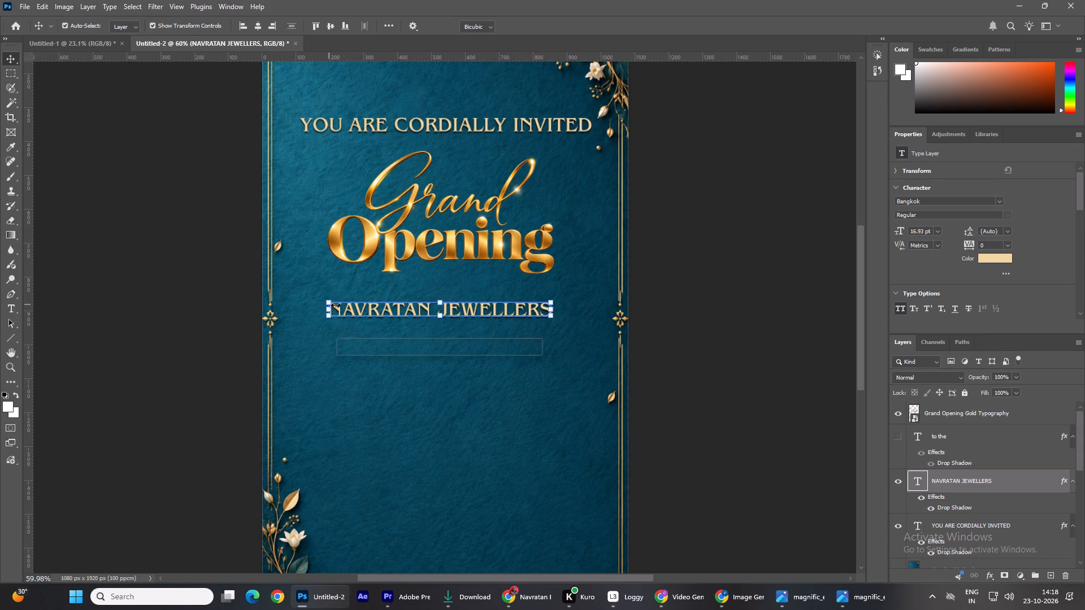
drag(336, 305, 297, 282)
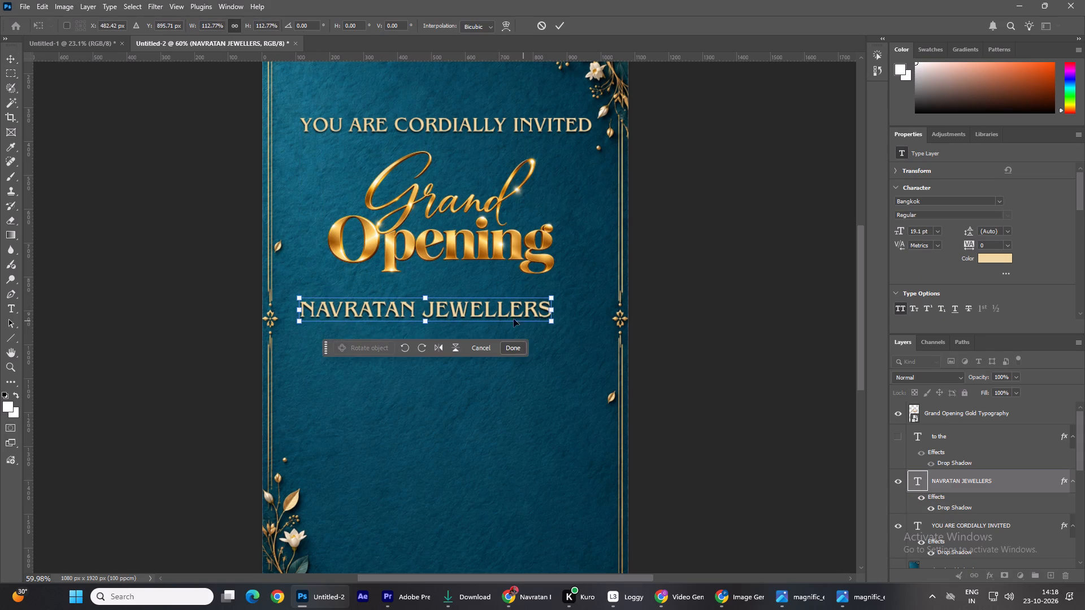
triple_click(448, 310)
Break the jeweller's name into two centred lines, NAVRATAN above JEWELLERS, and remove the trailing space after NAVRATAN.
double_click(423, 313)
double_click(437, 308)
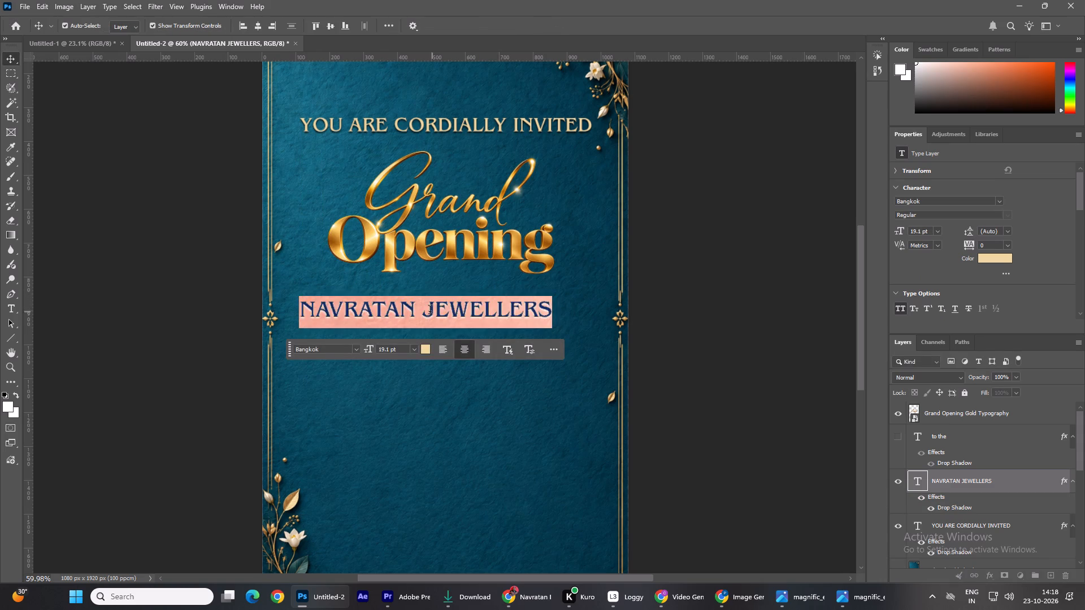
click(424, 311)
key(Return)
click(650, 317)
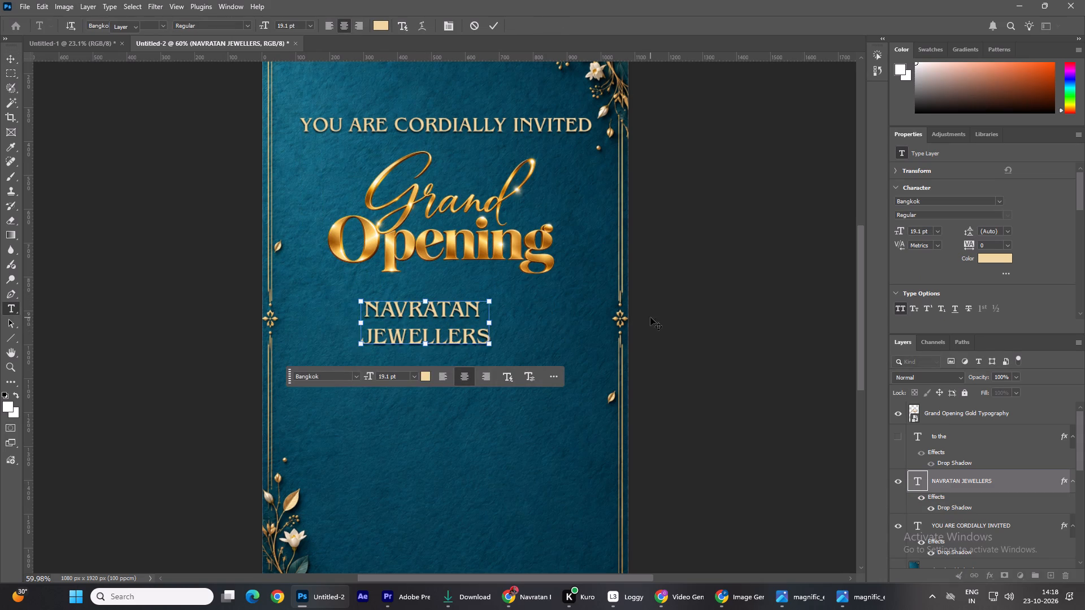
click(683, 320)
double_click(391, 323)
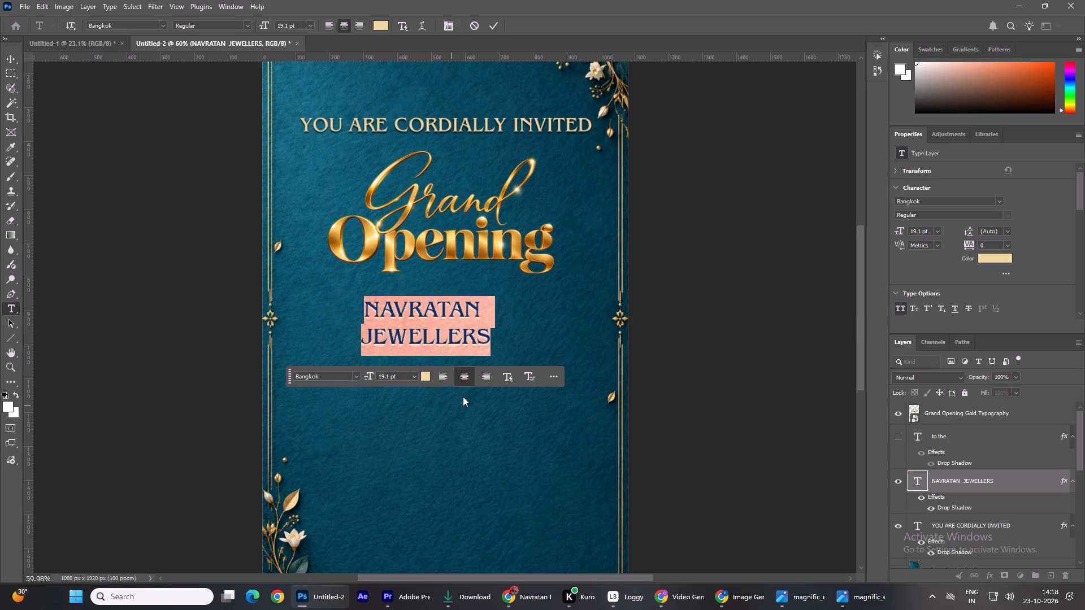
click(459, 326)
click(493, 316)
key(BackSpace)
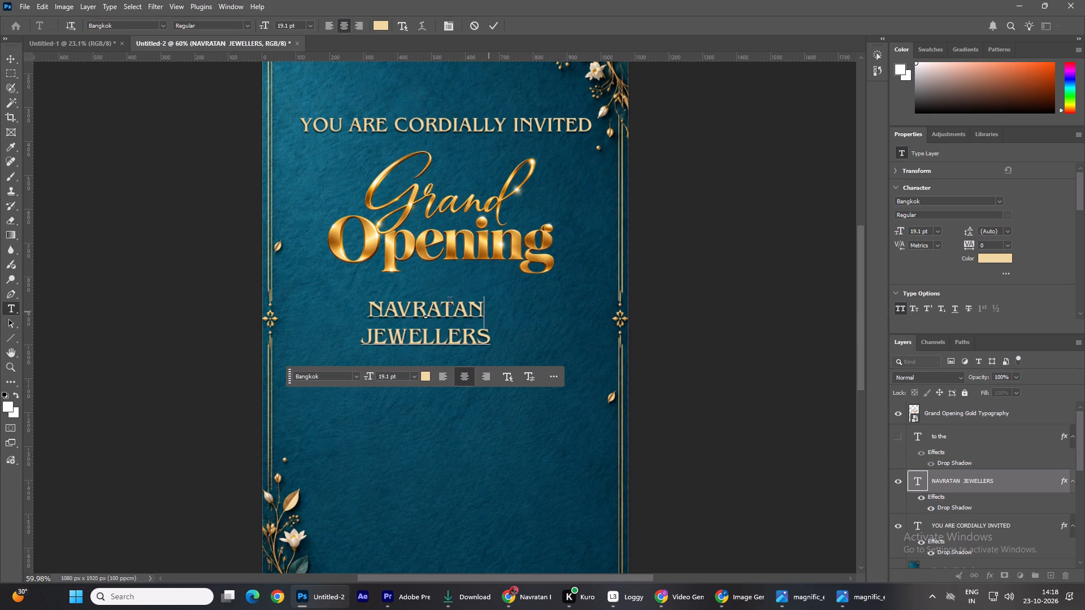
Enlarge only the word NAVRATAN to about one and a half times the size of JEWELLERS.
triple_click(438, 306)
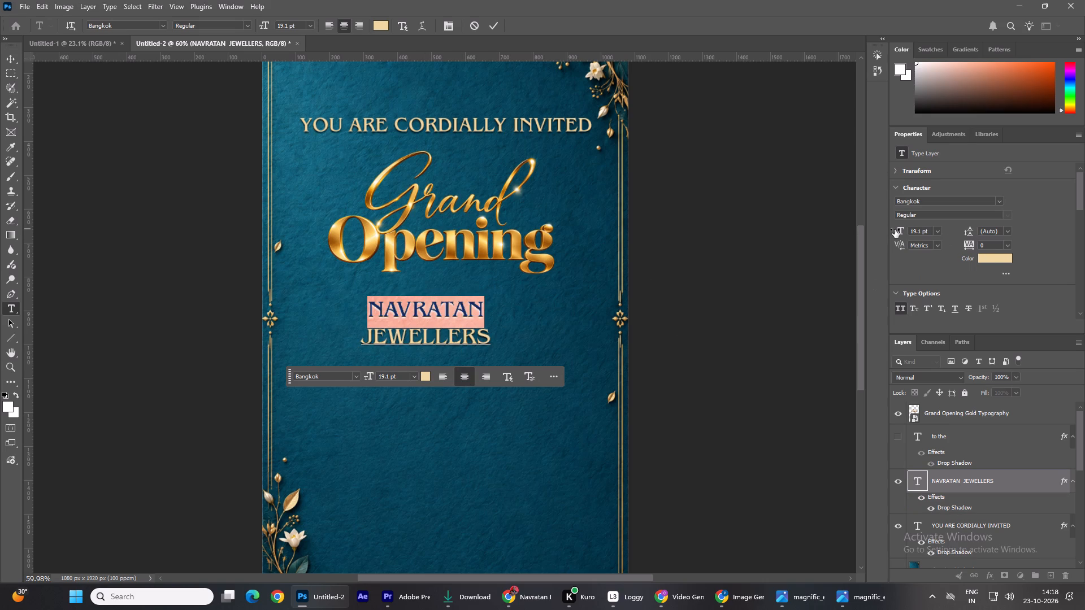
drag(895, 229, 901, 230)
double_click(732, 277)
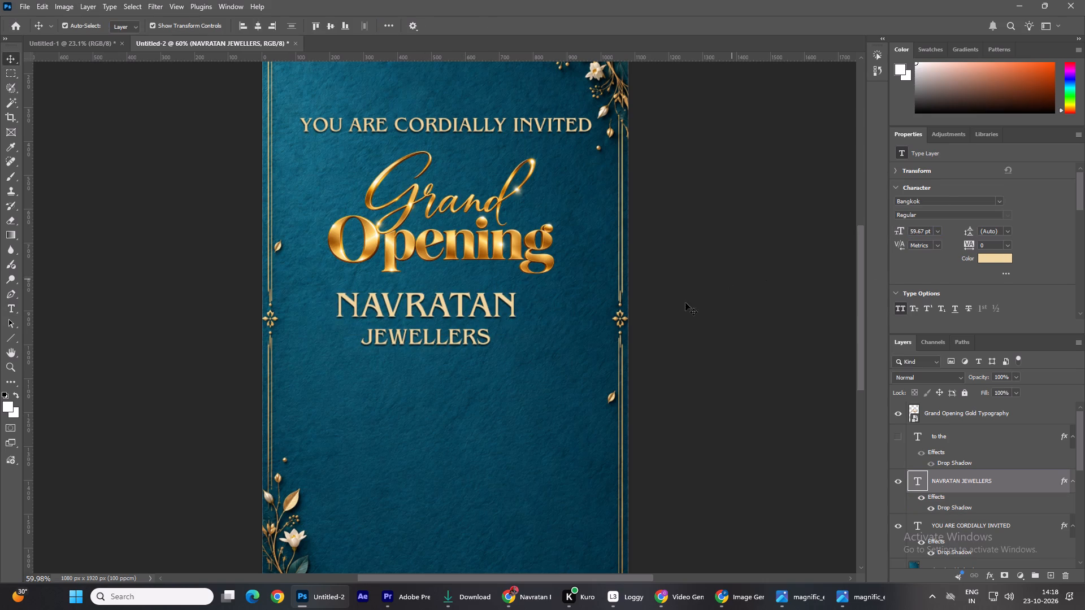
Move the two-line NAVRATAN JEWELLERS text slightly down and right so it sits centred beneath the Grand Opening artwork.
drag(409, 324, 430, 337)
click(757, 328)
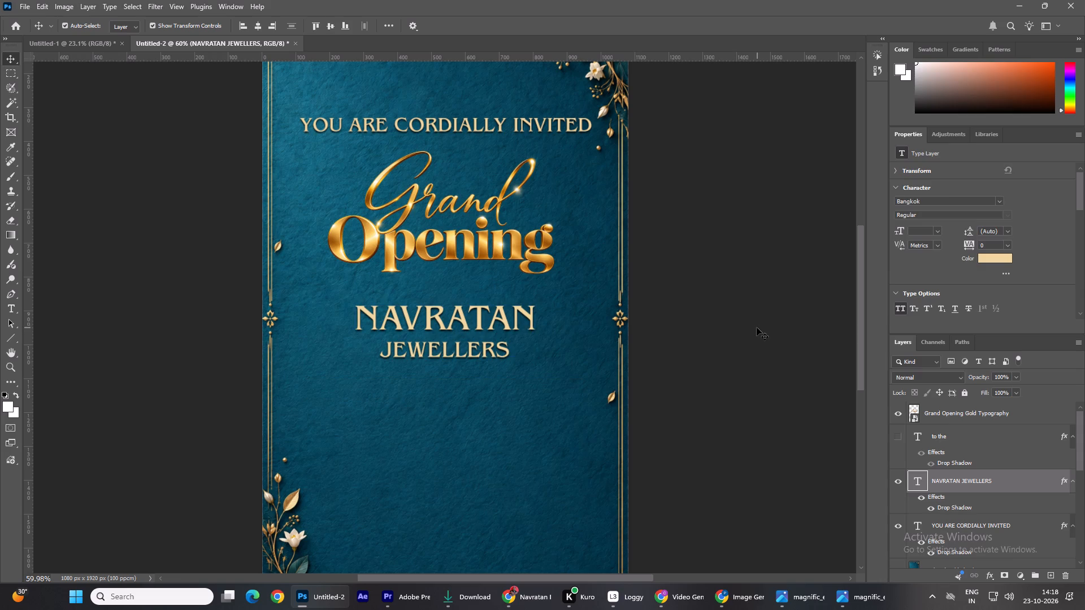
Tighten the leading of the JEWELLERS line to 19 pt so it sits closer beneath NAVRATAN.
double_click(427, 345)
triple_click(454, 347)
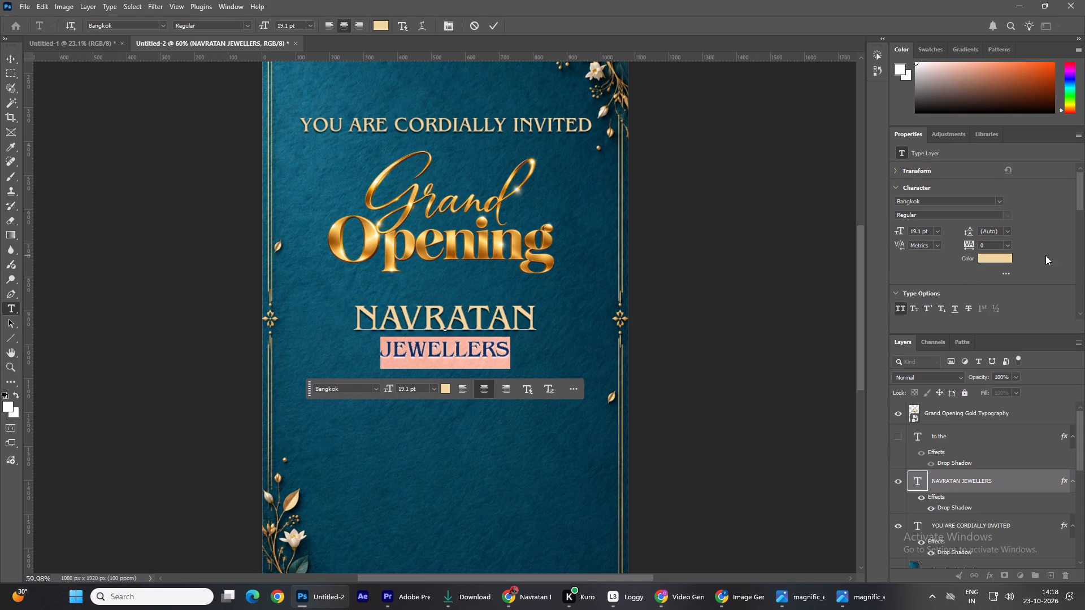
click(969, 233)
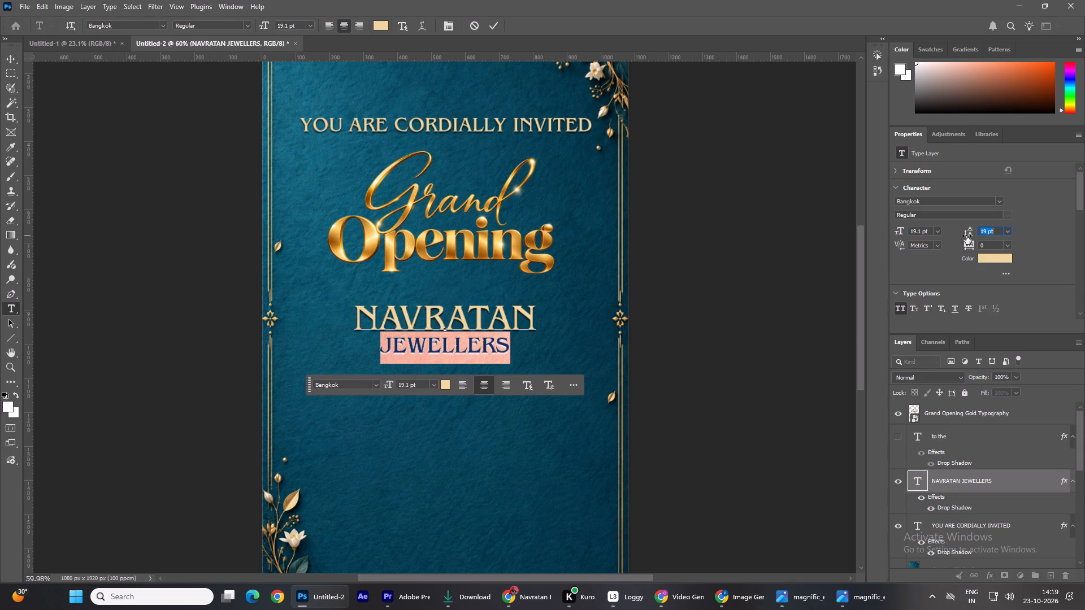
double_click(687, 319)
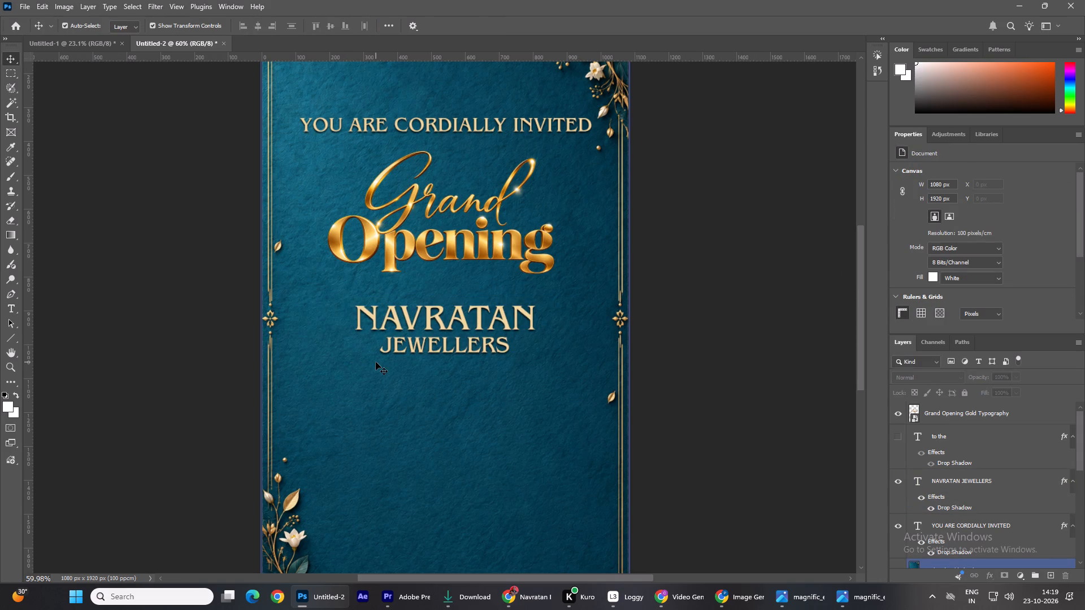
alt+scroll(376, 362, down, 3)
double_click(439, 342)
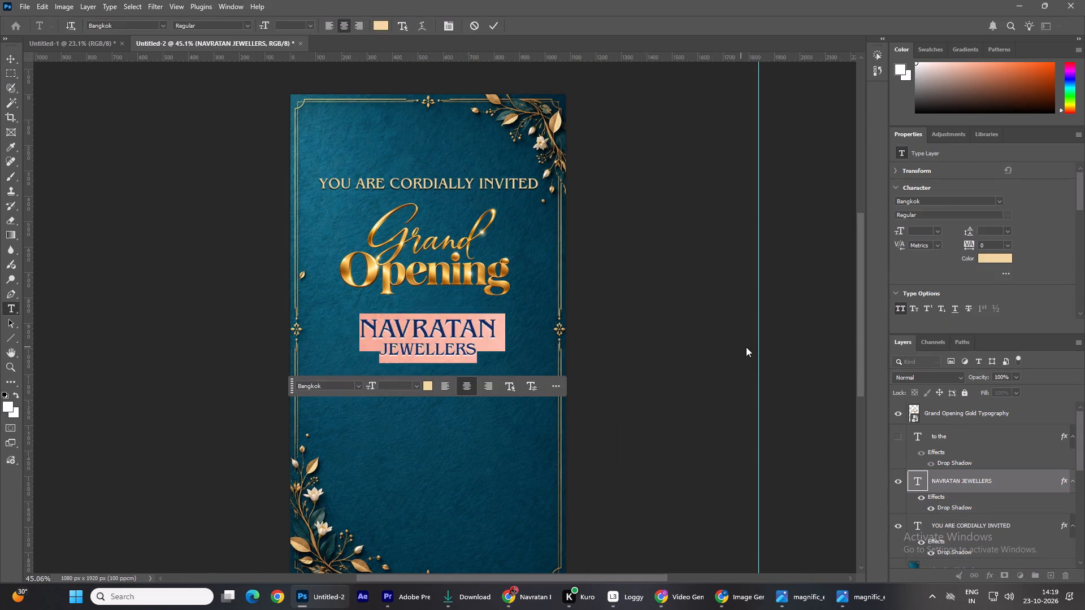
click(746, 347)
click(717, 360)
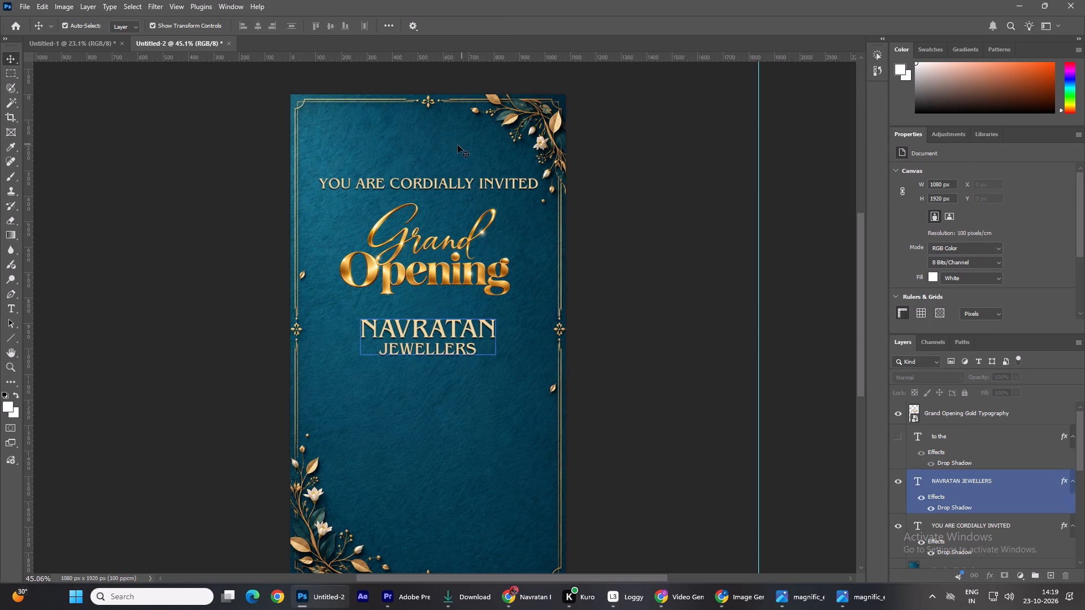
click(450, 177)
Preview handwritten, blackletter, decorative, monospace, script and sans serif fonts on the NAVRATAN JEWELLERS text, and settle on Bangkok Regular.
double_click(442, 332)
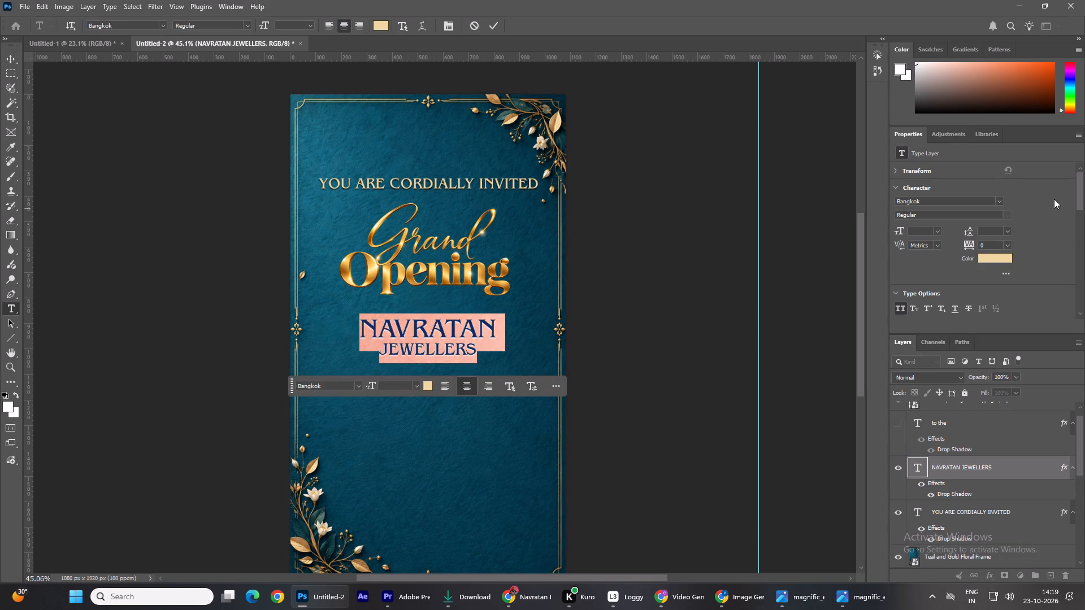
click(1001, 200)
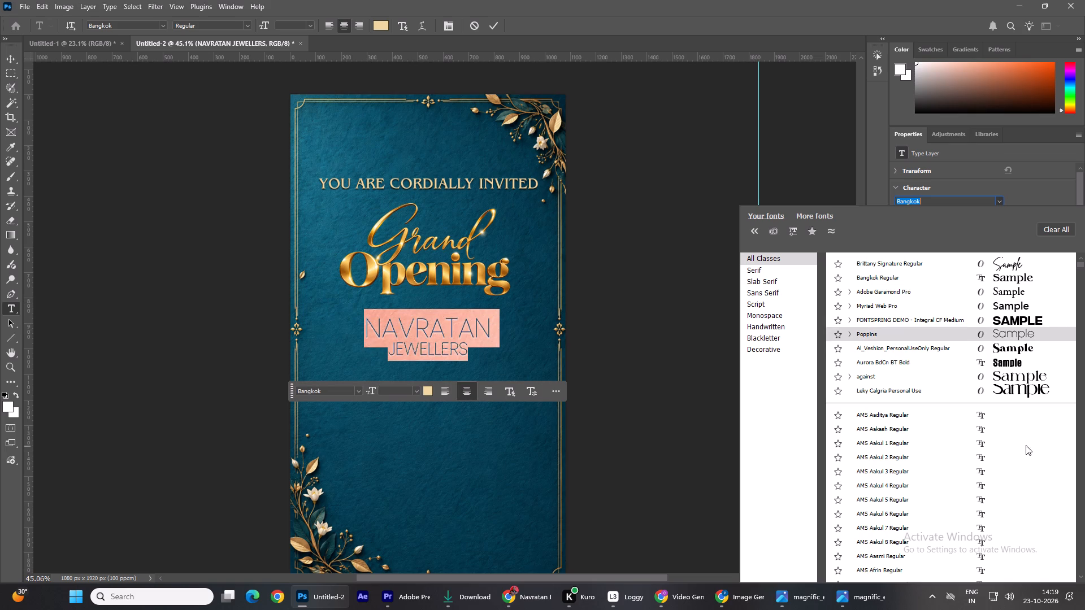
click(772, 326)
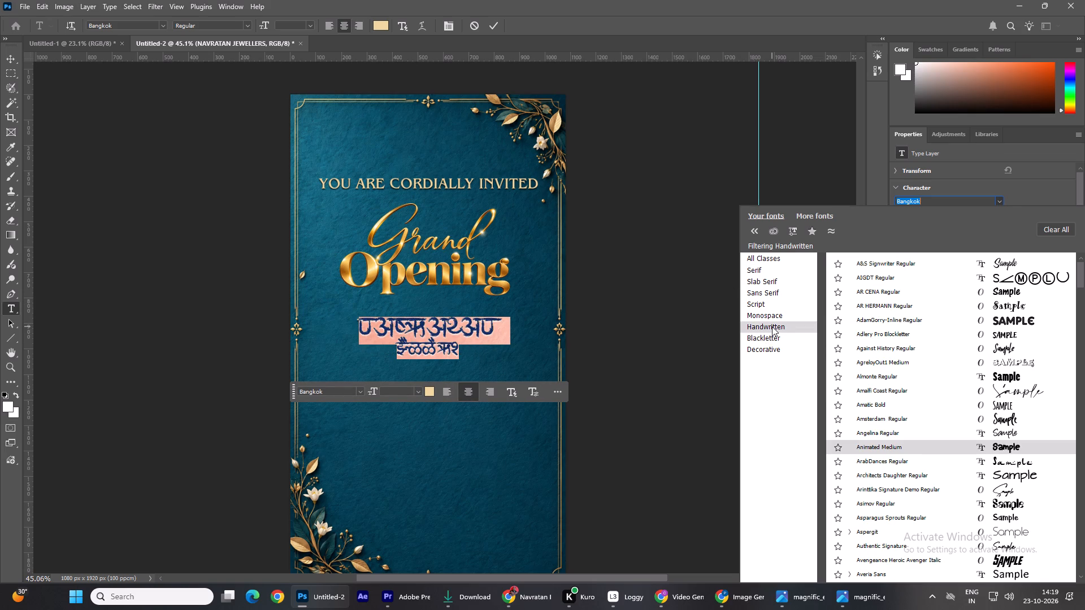
click(769, 339)
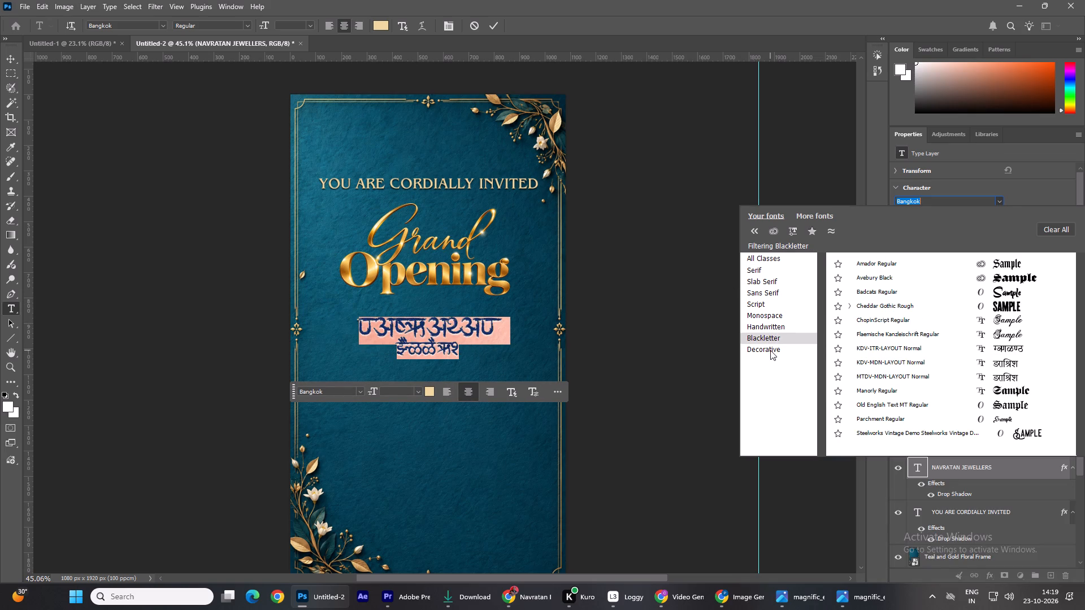
click(770, 350)
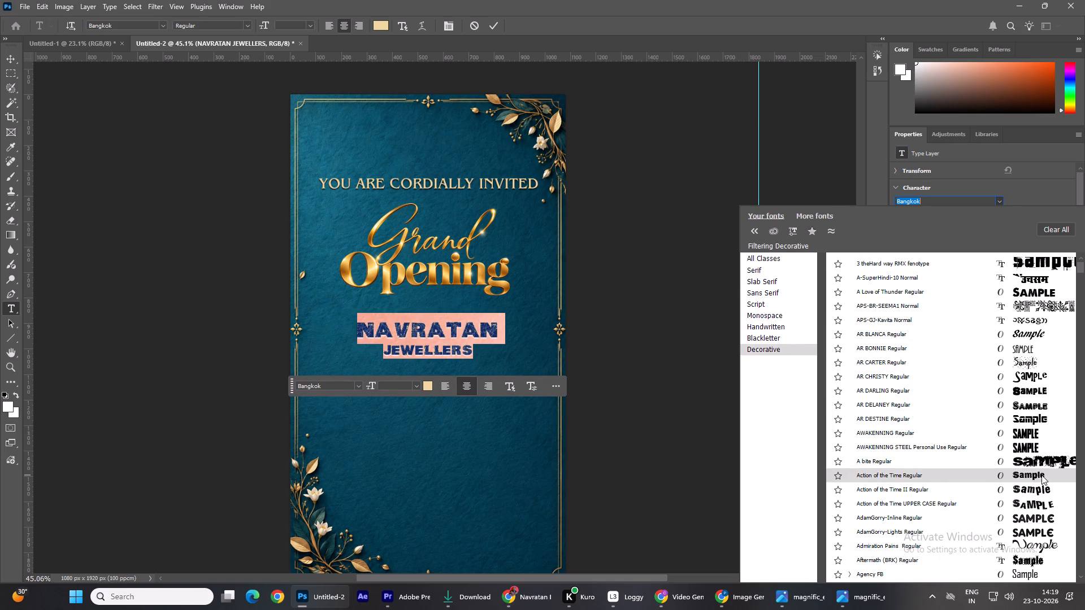
scroll(1040, 477, down, 4)
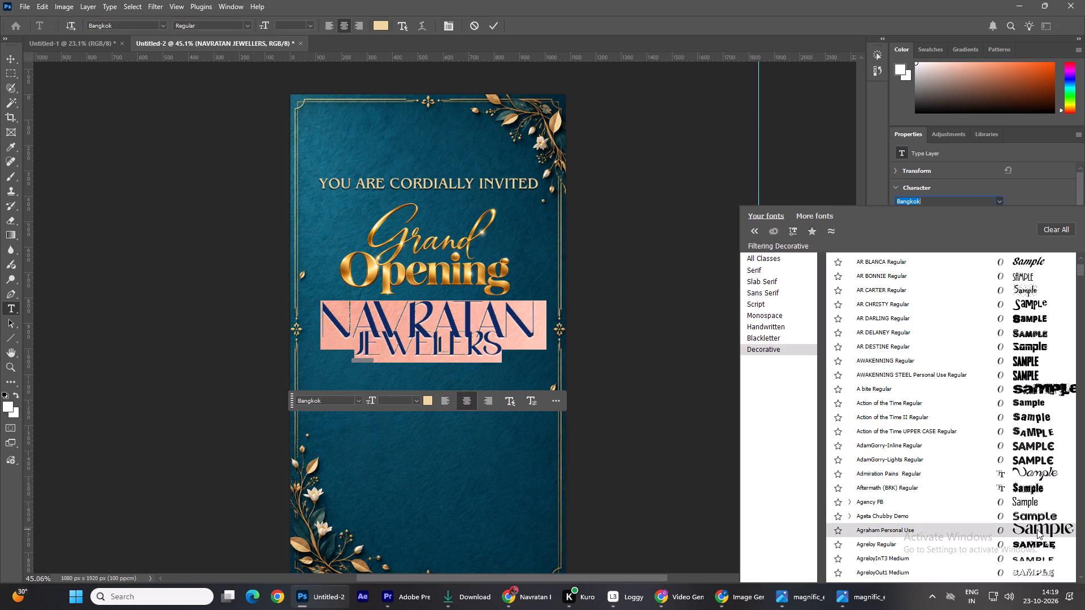
scroll(1037, 529, down, 15)
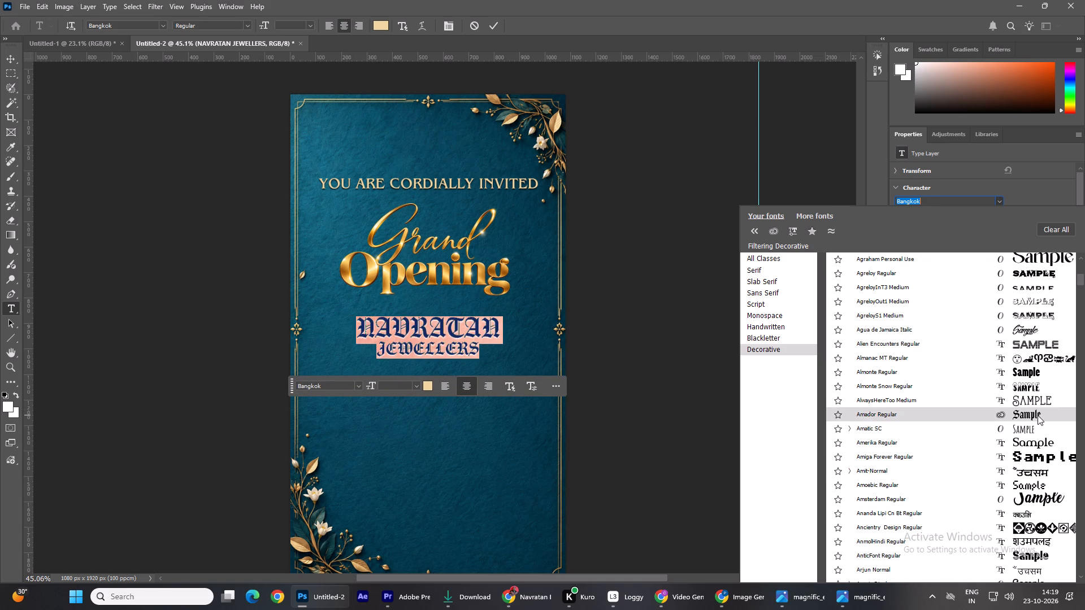
scroll(1038, 415, down, 5)
scroll(986, 496, down, 5)
scroll(1047, 520, down, 20)
scroll(1047, 520, down, 8)
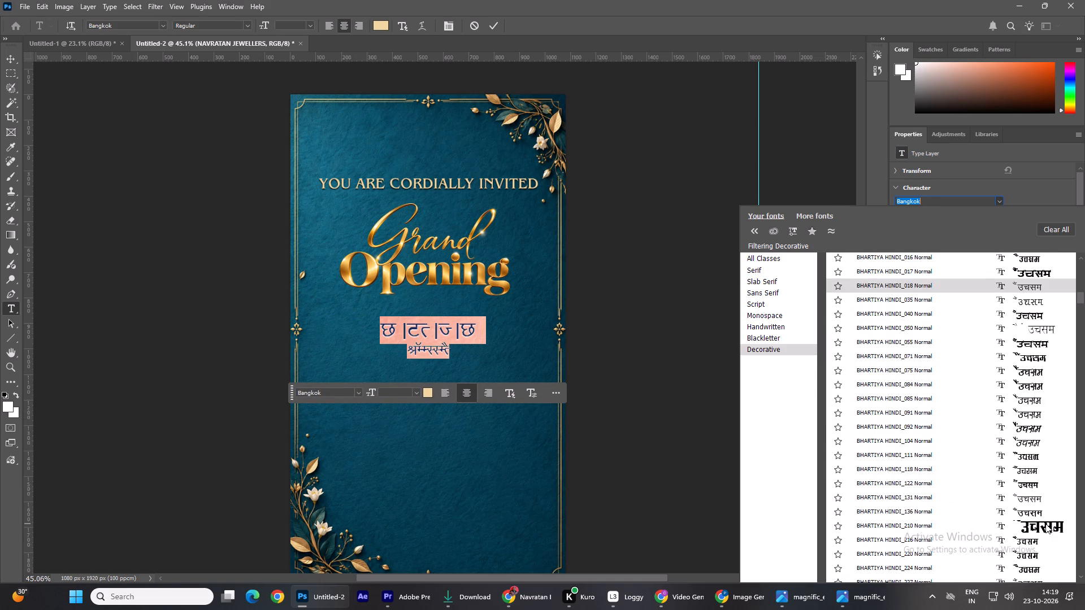
scroll(1045, 524, down, 20)
scroll(1045, 524, down, 20)
scroll(1045, 524, down, 12)
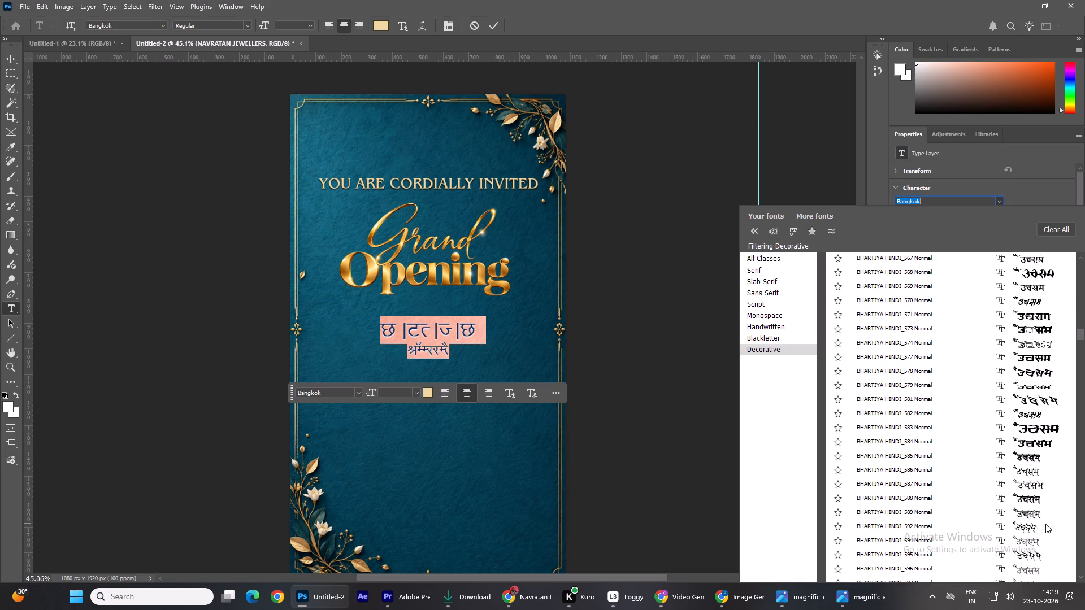
scroll(1045, 524, down, 5)
click(767, 317)
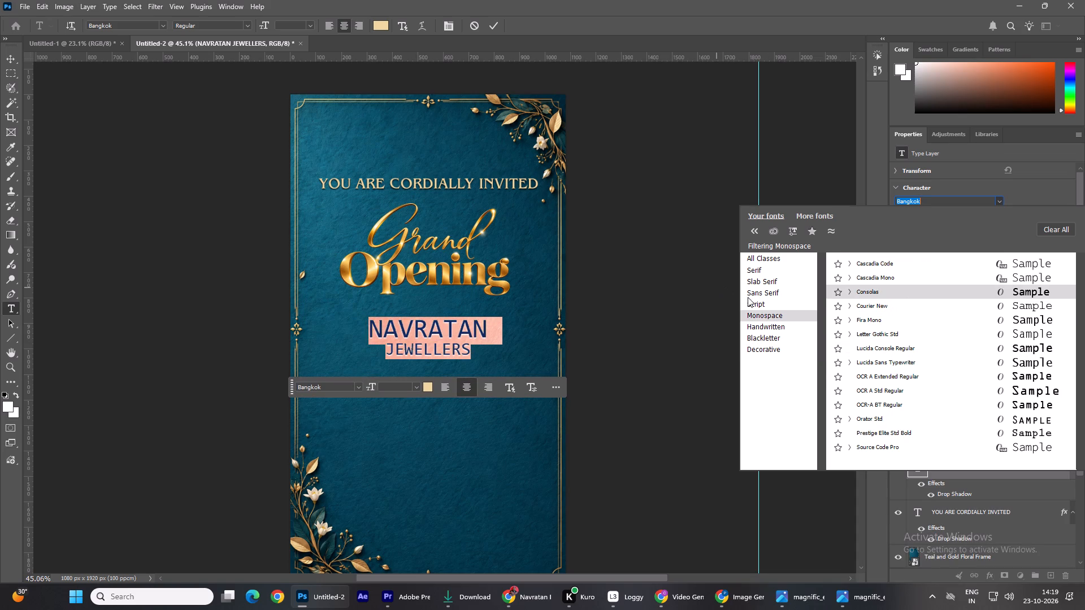
click(761, 306)
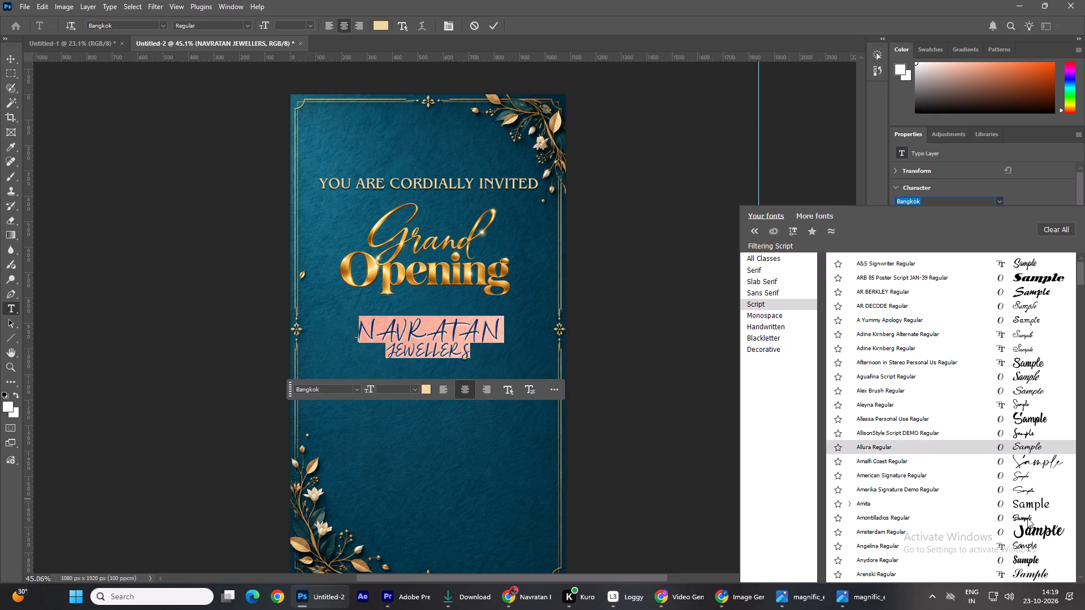
scroll(938, 361, up, 11)
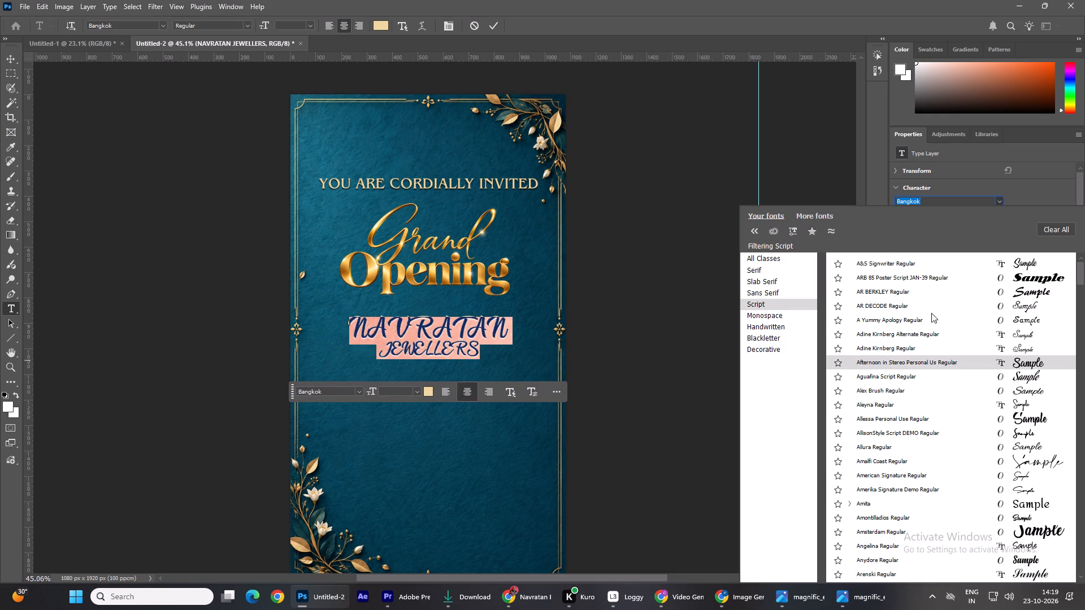
click(774, 296)
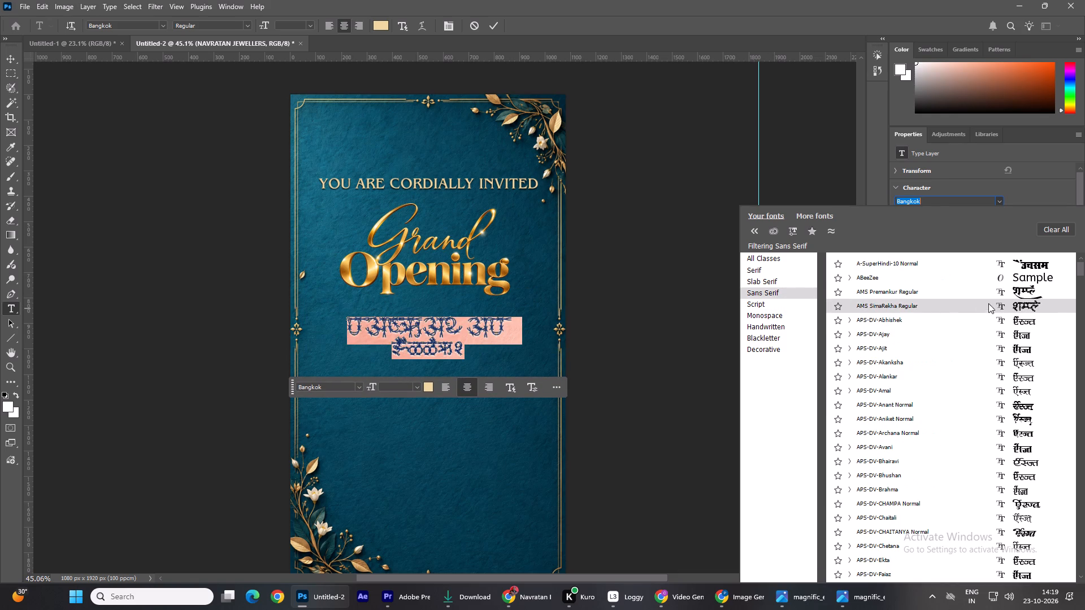
click(756, 260)
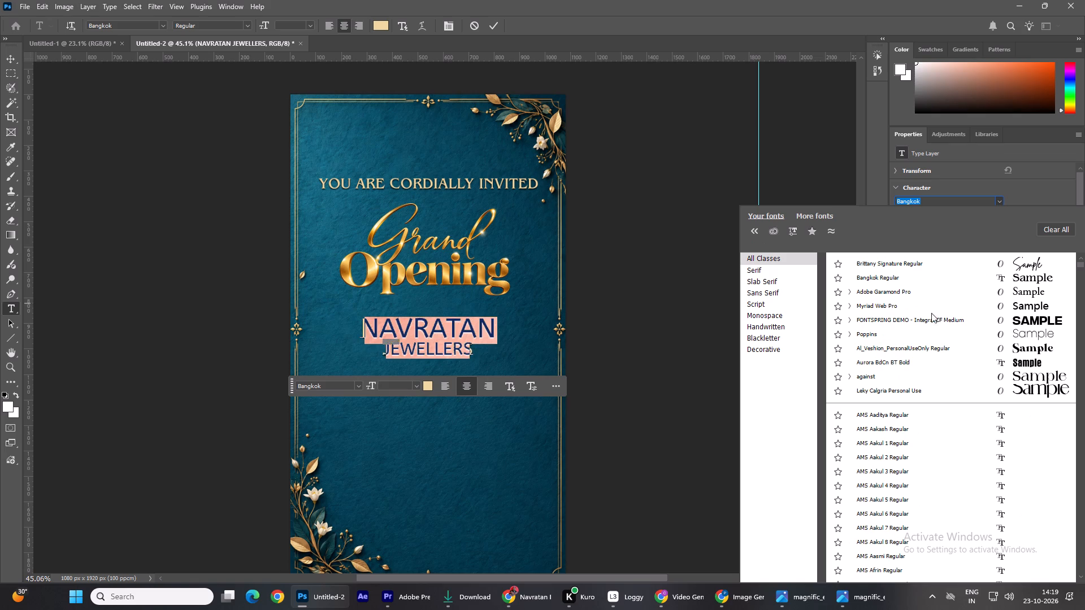
scroll(975, 338, up, 5)
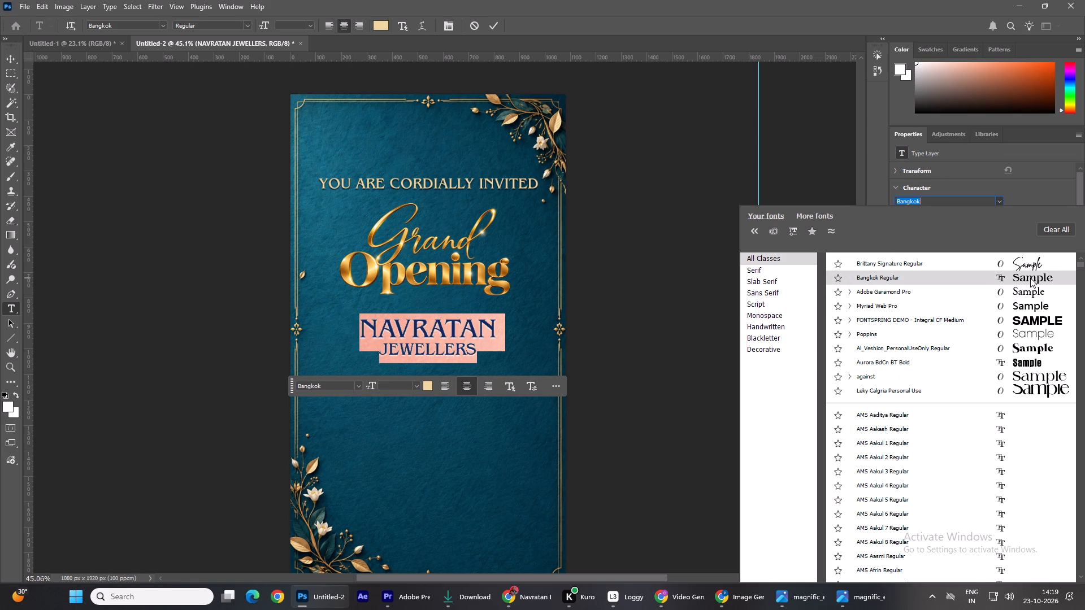
click(1030, 278)
click(658, 270)
click(692, 264)
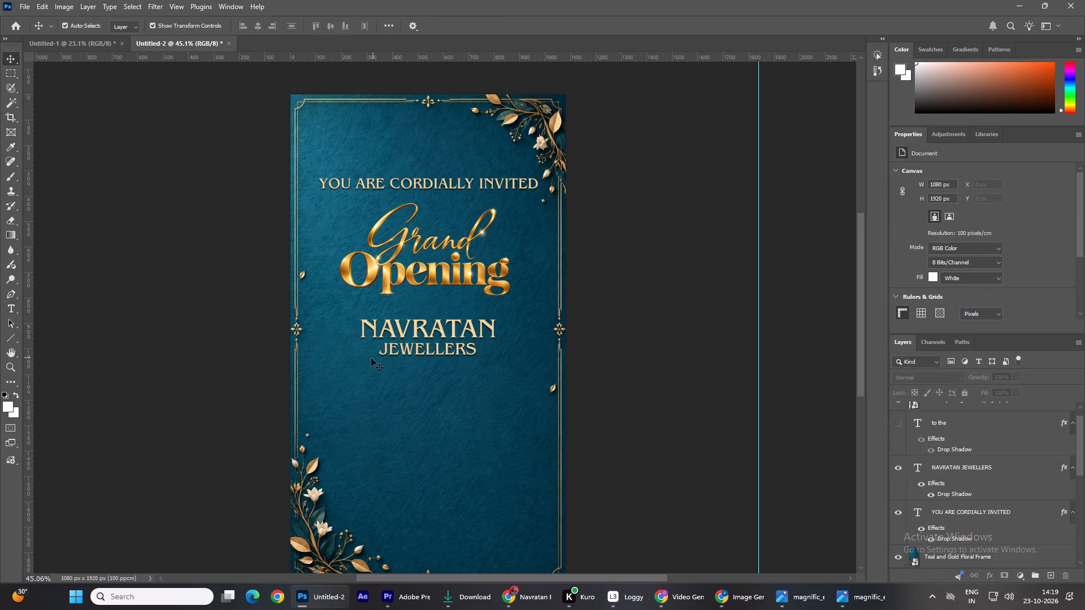
Reposition the NAVRATAN JEWELLERS text slightly left and down beneath the Grand Opening artwork.
scroll(616, 337, up, 1)
scroll(617, 334, down, 3)
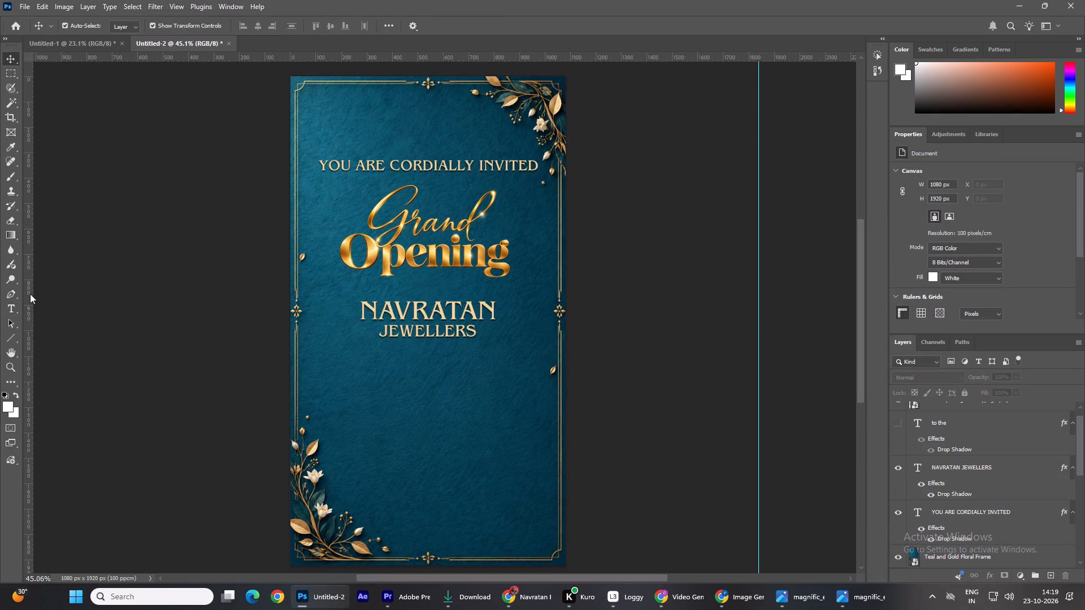
drag(453, 310, 451, 321)
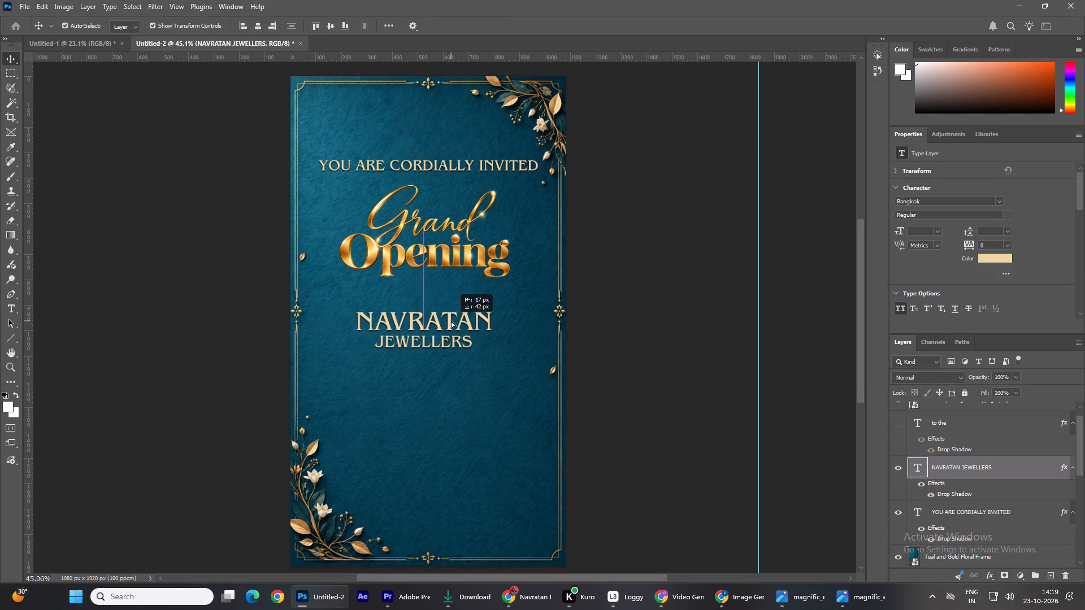
drag(451, 321, 450, 316)
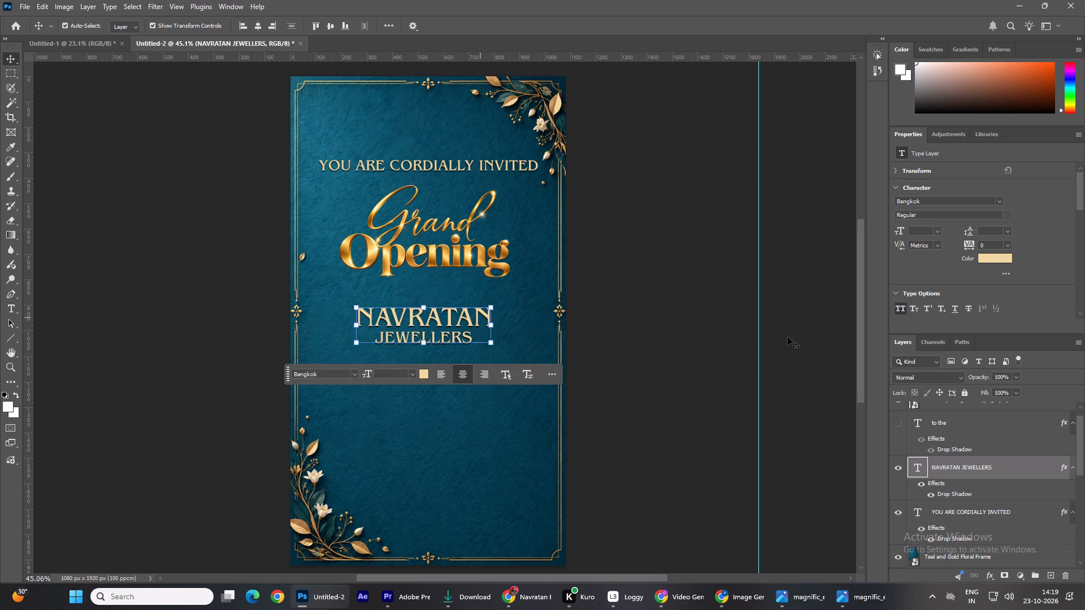
click(676, 326)
drag(426, 326, 427, 318)
click(618, 269)
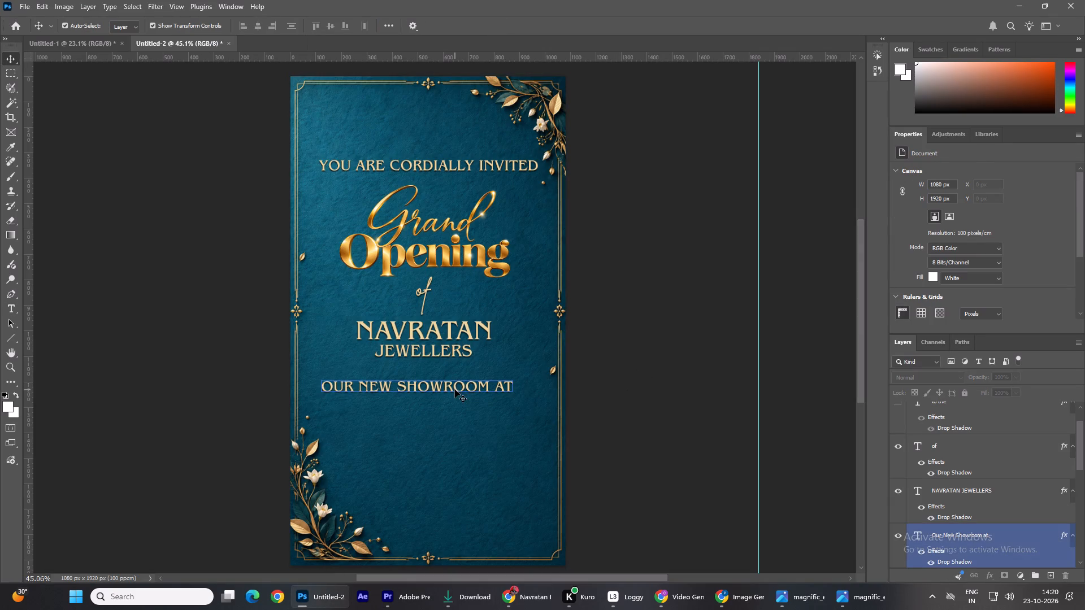
drag(455, 390, 458, 378)
click(617, 347)
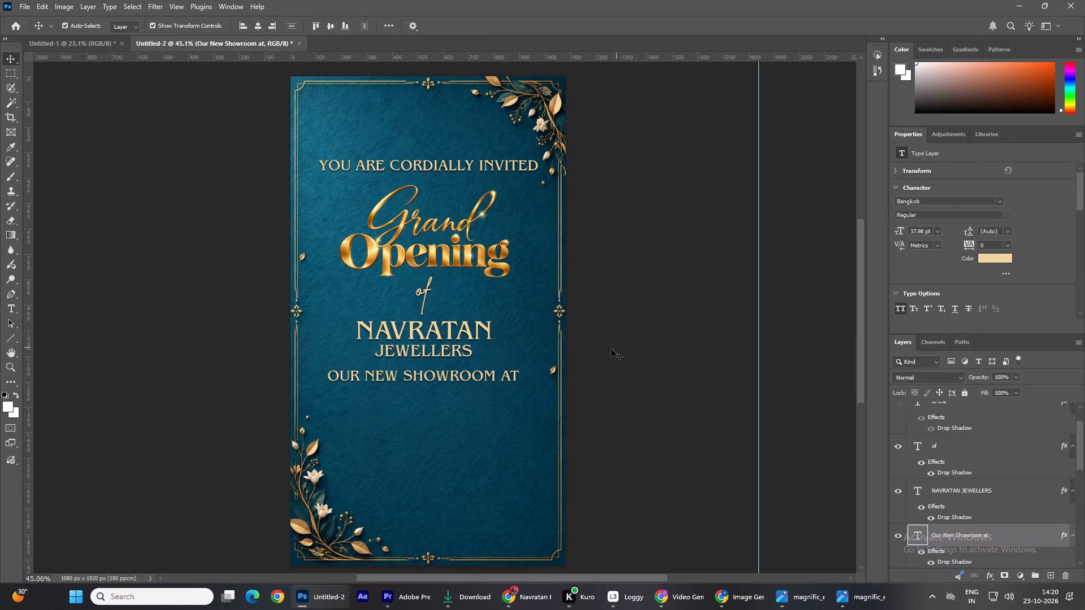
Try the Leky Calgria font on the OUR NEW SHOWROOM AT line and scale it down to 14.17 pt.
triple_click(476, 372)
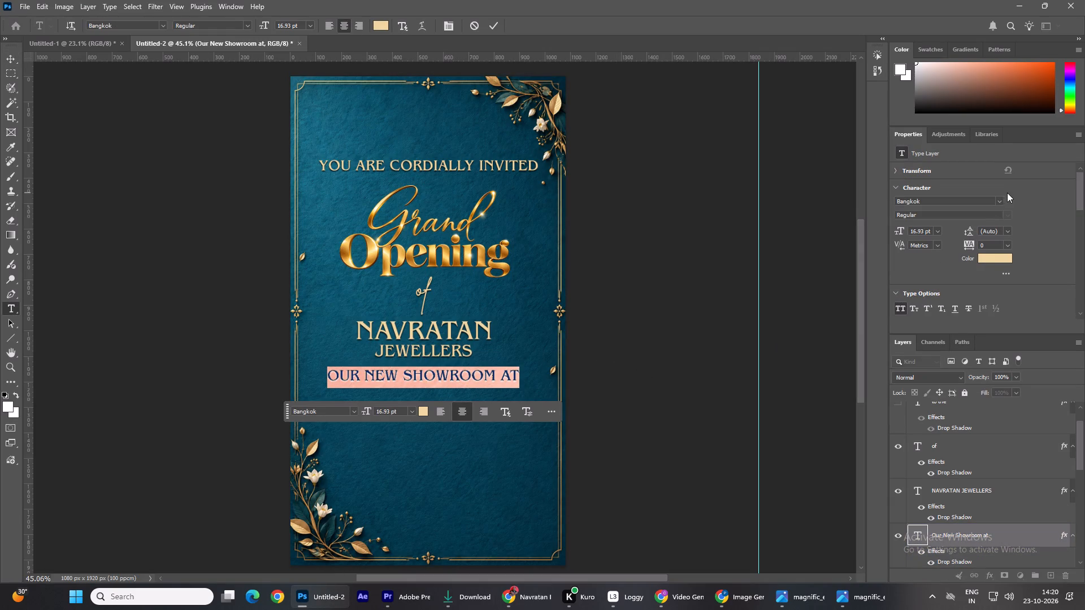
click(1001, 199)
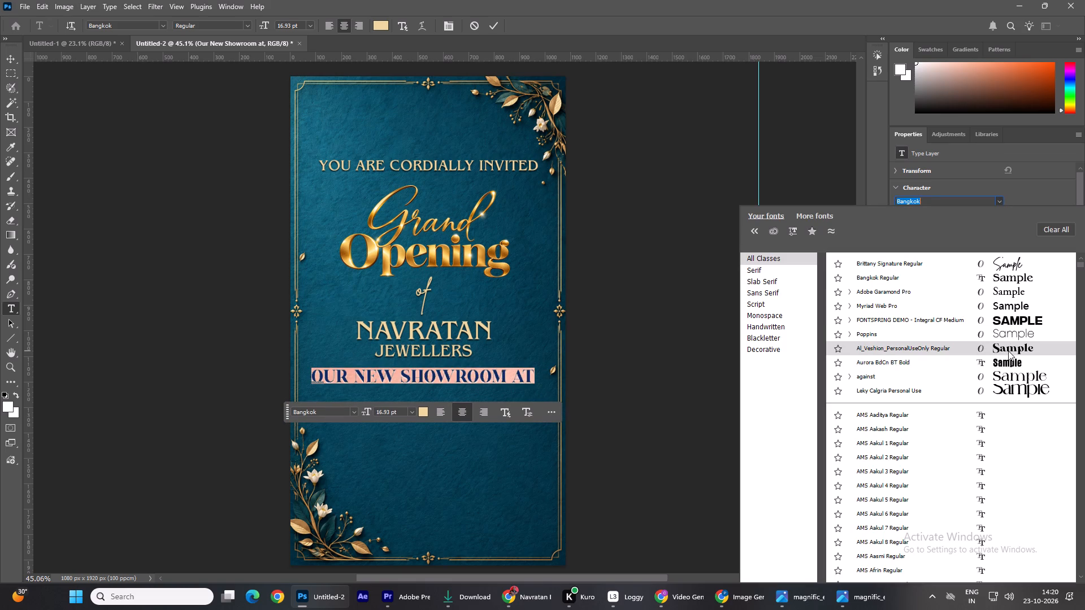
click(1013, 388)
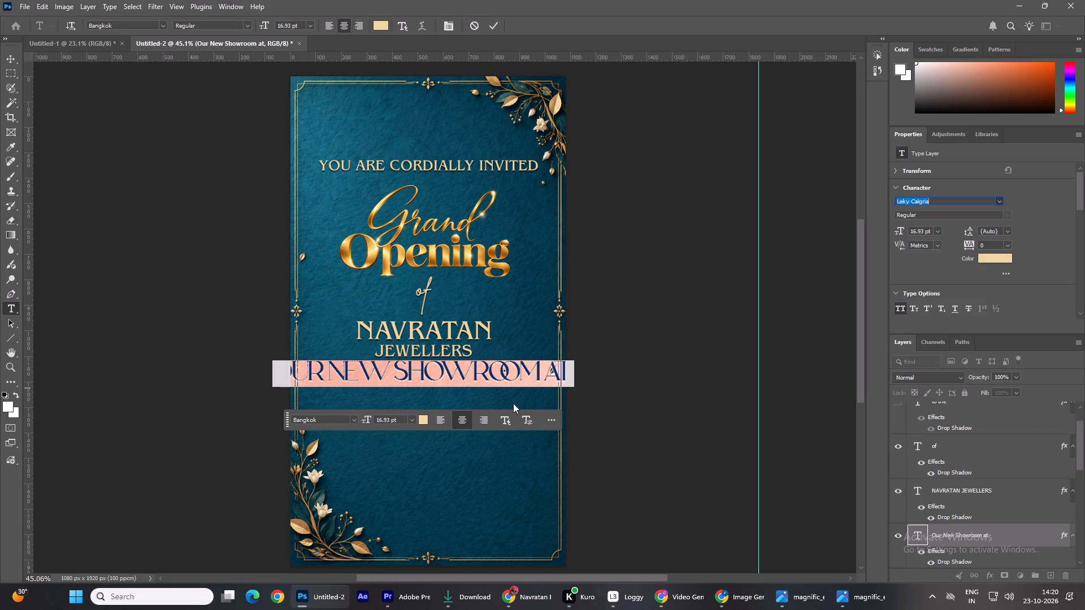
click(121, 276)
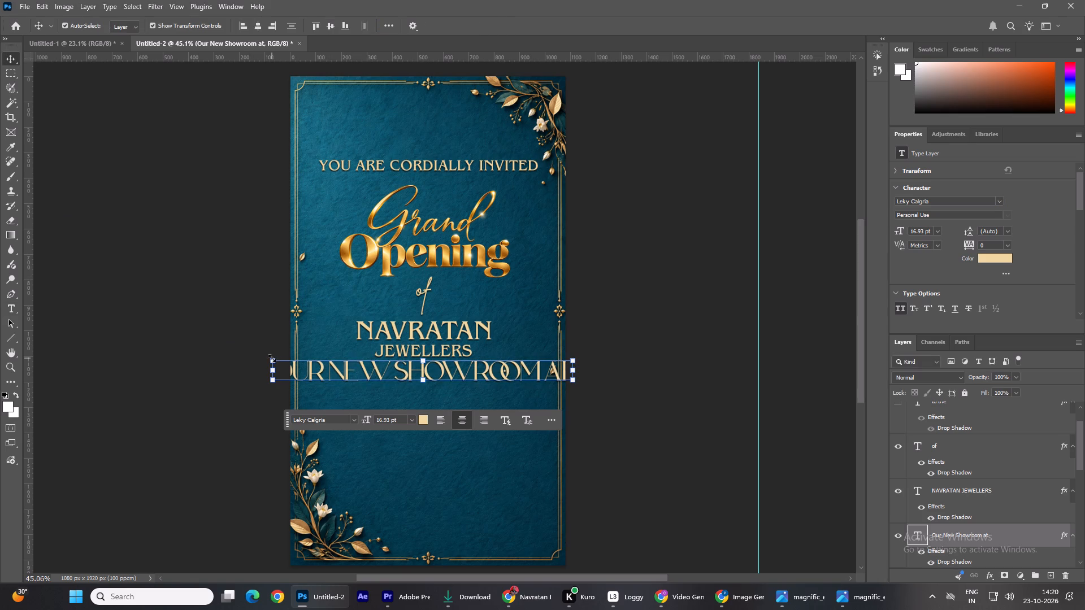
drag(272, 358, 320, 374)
Change the OUR NEW SHOWROOM AT line to the Montserrat Regular font.
click(450, 373)
triple_click(485, 373)
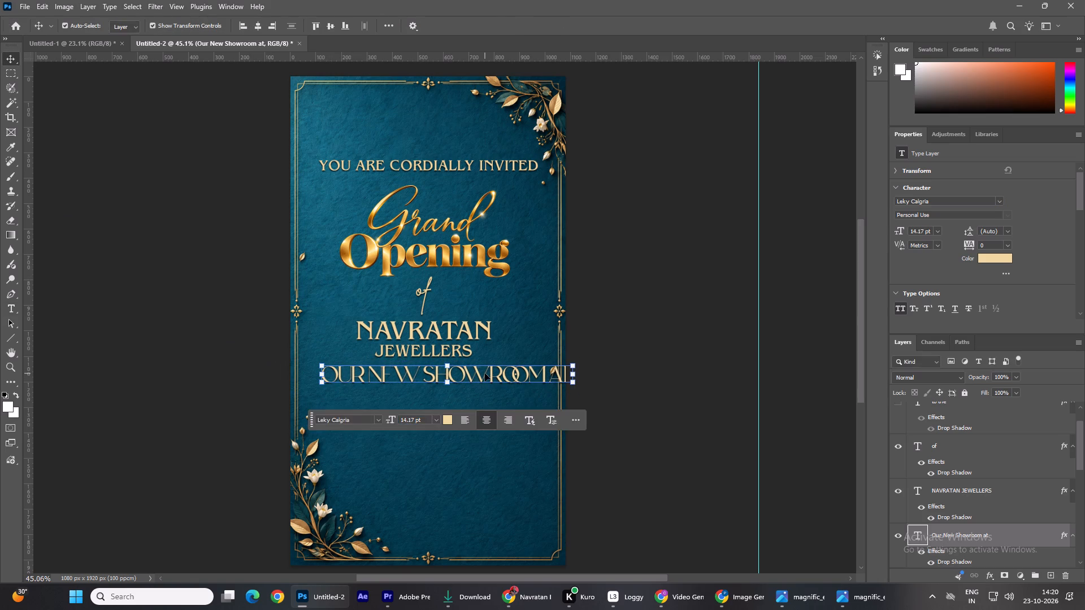
double_click(520, 381)
click(1002, 197)
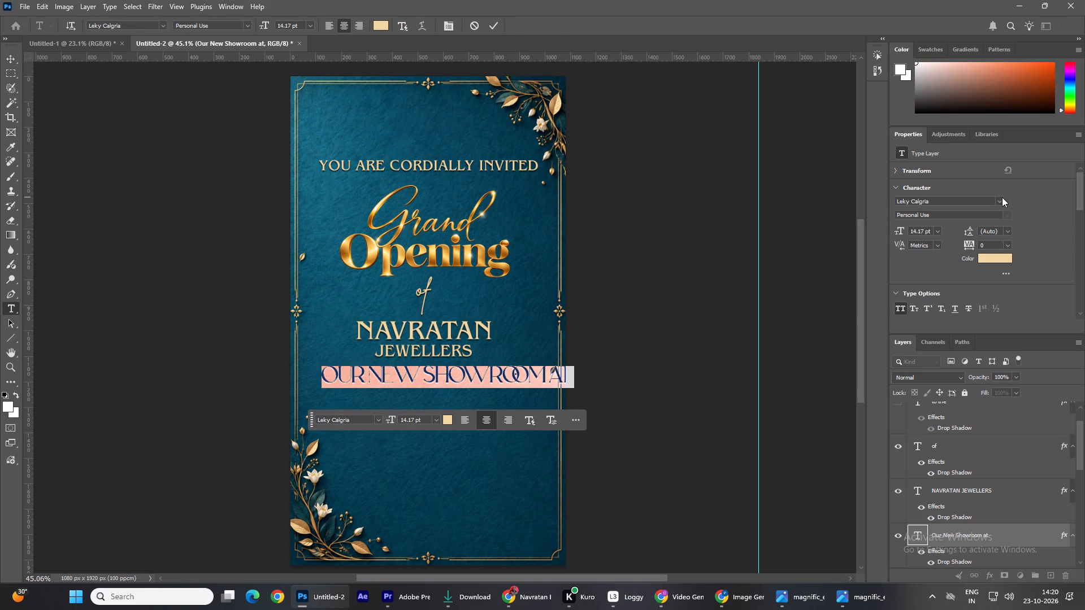
text(moo)
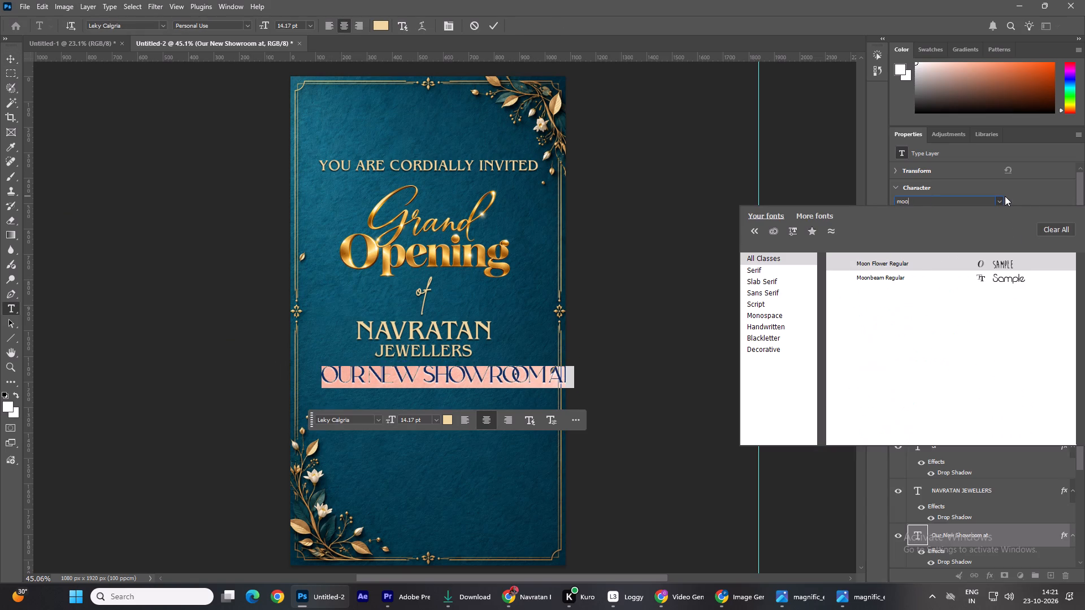
key(BackSpace)
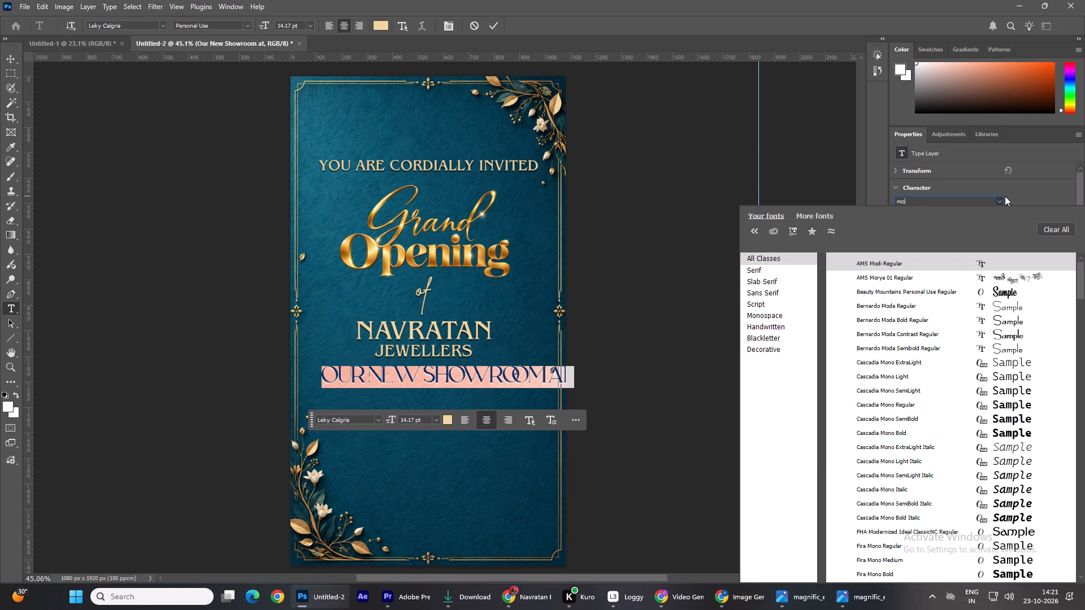
text(ont)
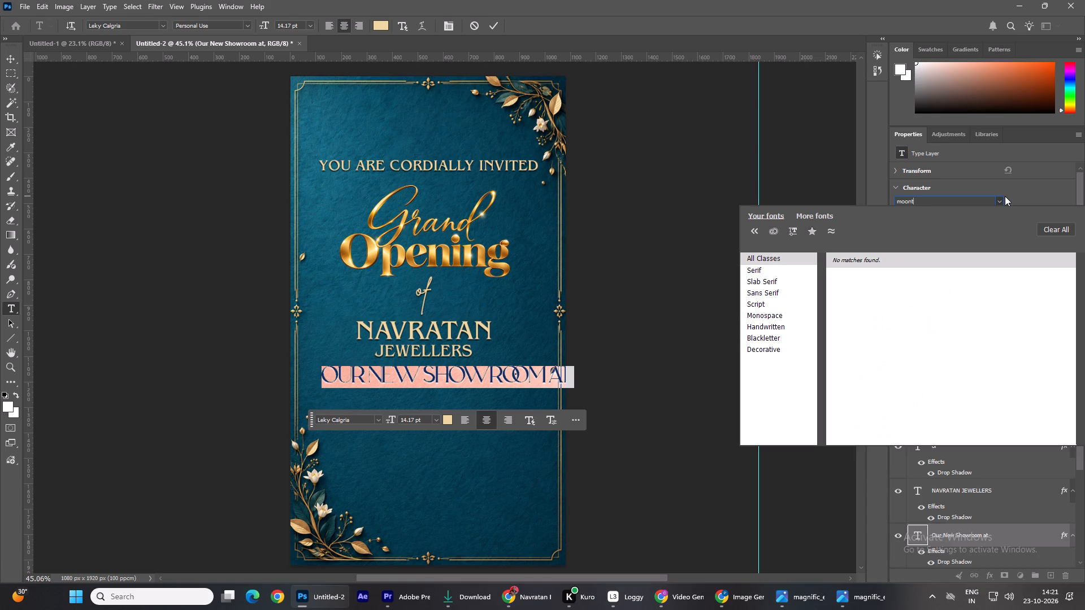
key(BackSpace)
key(BackSpace)
key(BackSpace)
text(nt)
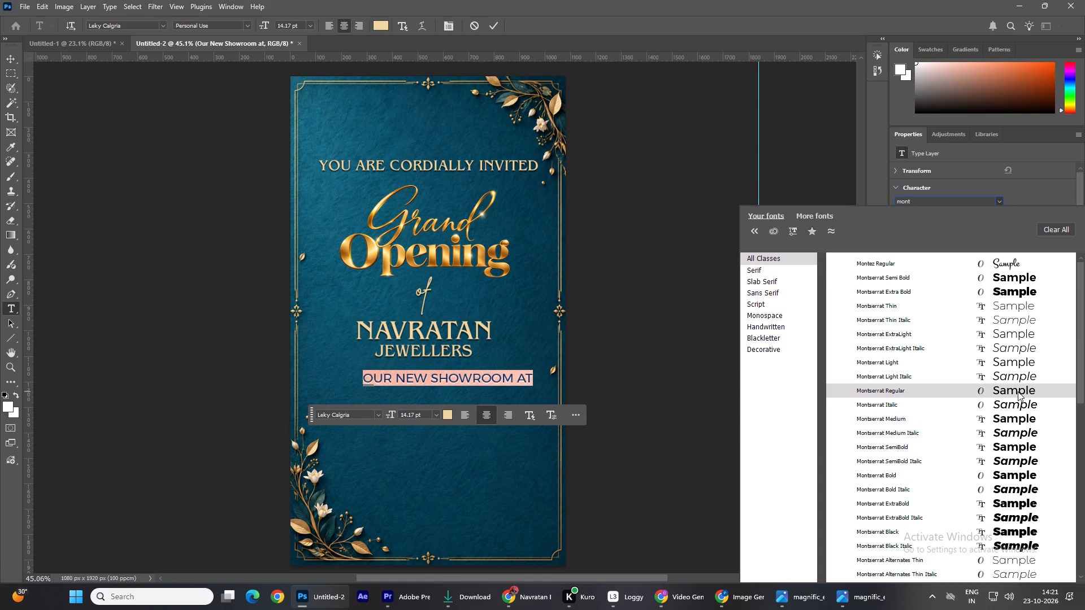
click(1018, 391)
click(649, 342)
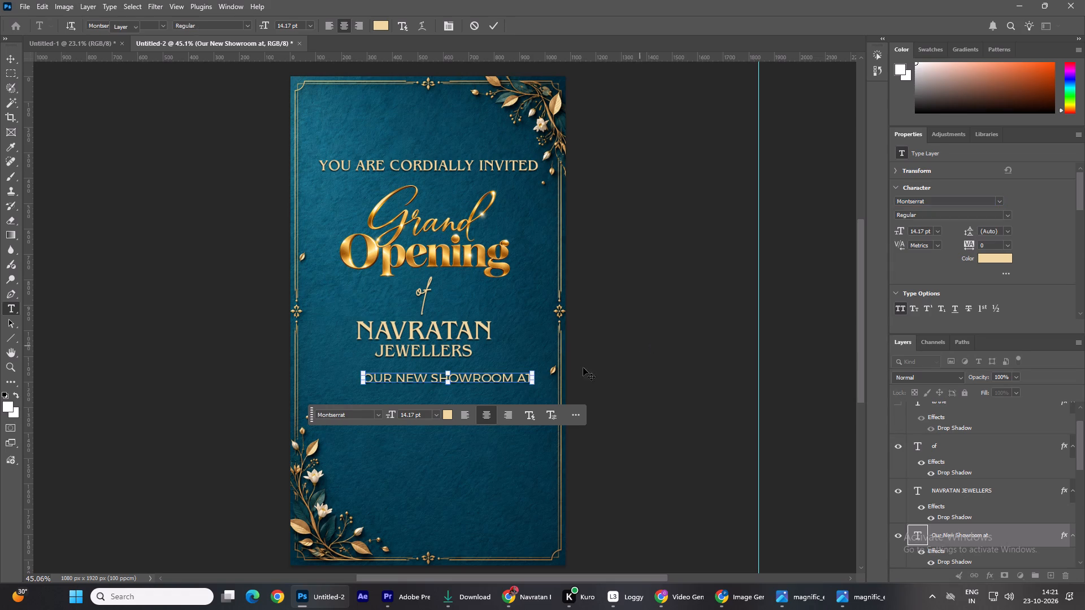
click(657, 354)
Move the OUR NEW SHOWROOM AT line so it sits centred just below JEWELLERS.
drag(479, 377, 456, 373)
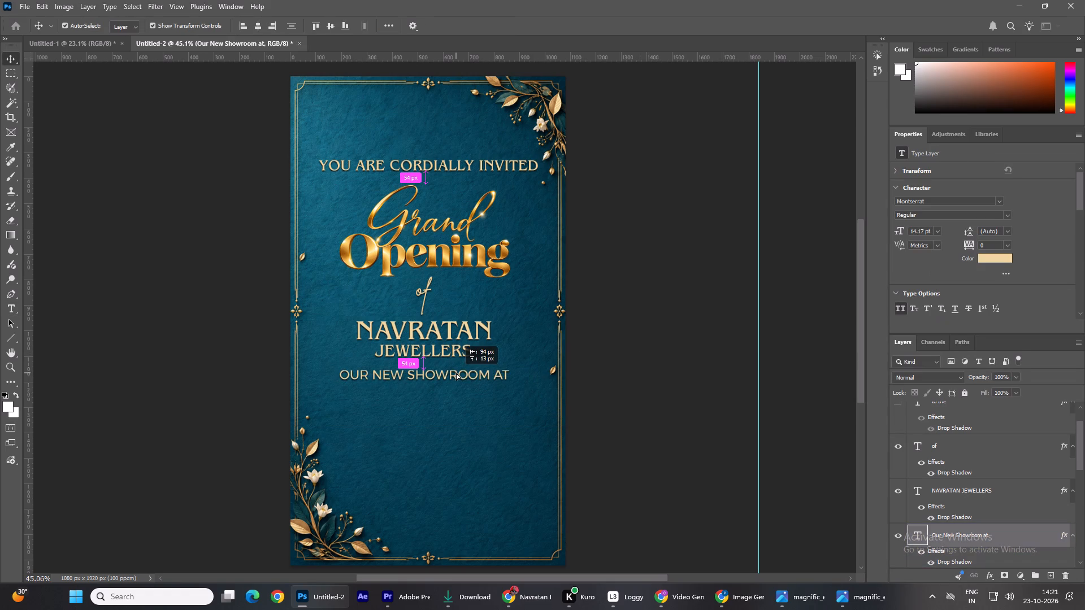
drag(456, 373, 455, 373)
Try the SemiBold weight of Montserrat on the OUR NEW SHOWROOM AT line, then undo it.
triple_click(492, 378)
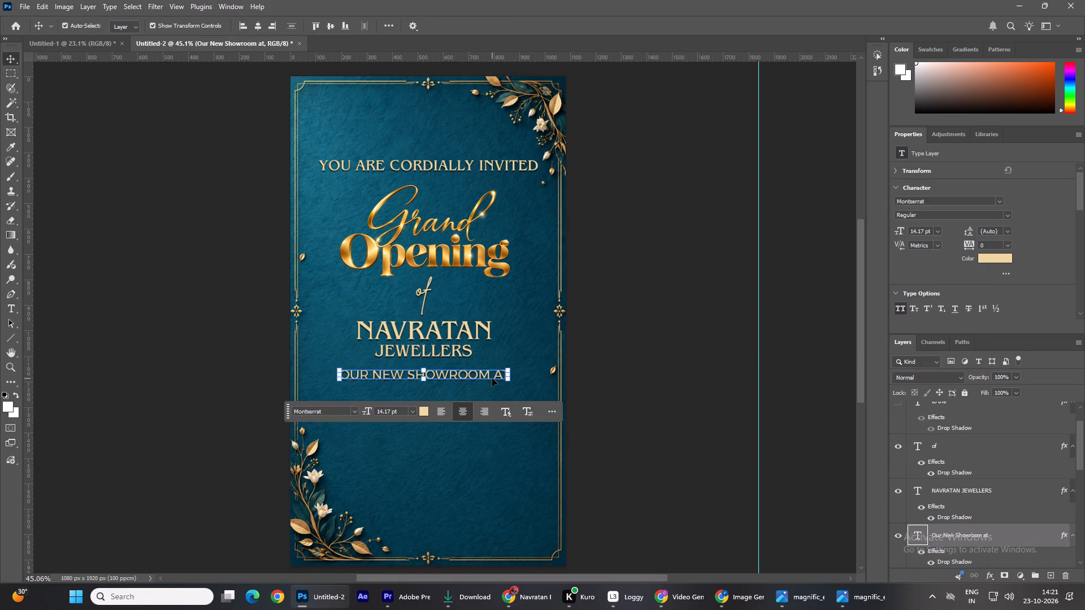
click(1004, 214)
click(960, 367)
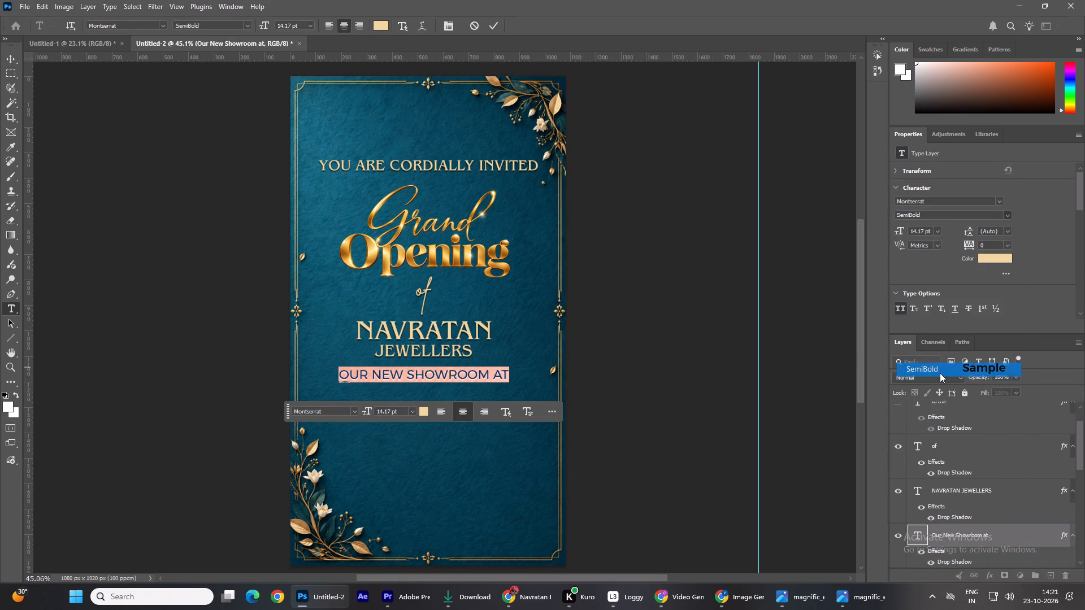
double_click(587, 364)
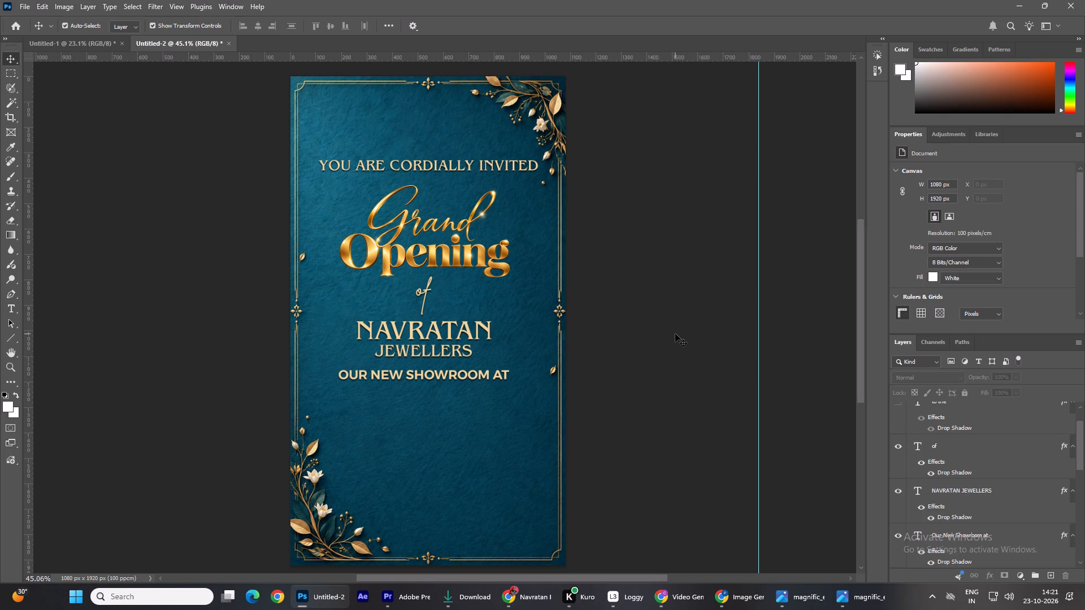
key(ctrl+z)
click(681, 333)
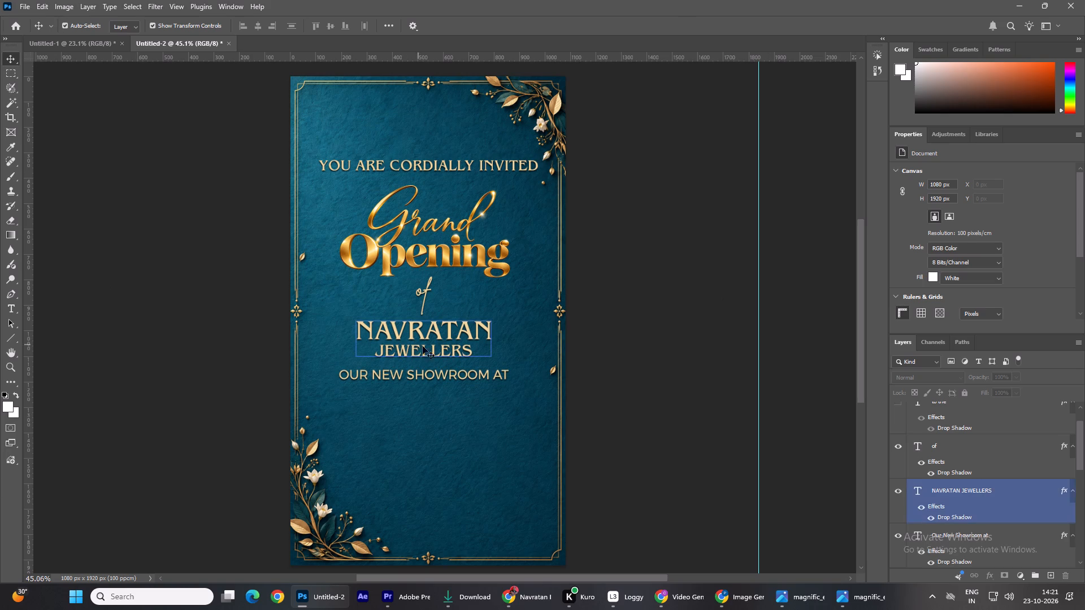
Enlarge the OUR NEW SHOWROOM AT line to about 18.1 pt, roughly as wide as the YOU ARE CORDIALLY INVITED line.
click(433, 371)
drag(337, 377, 324, 381)
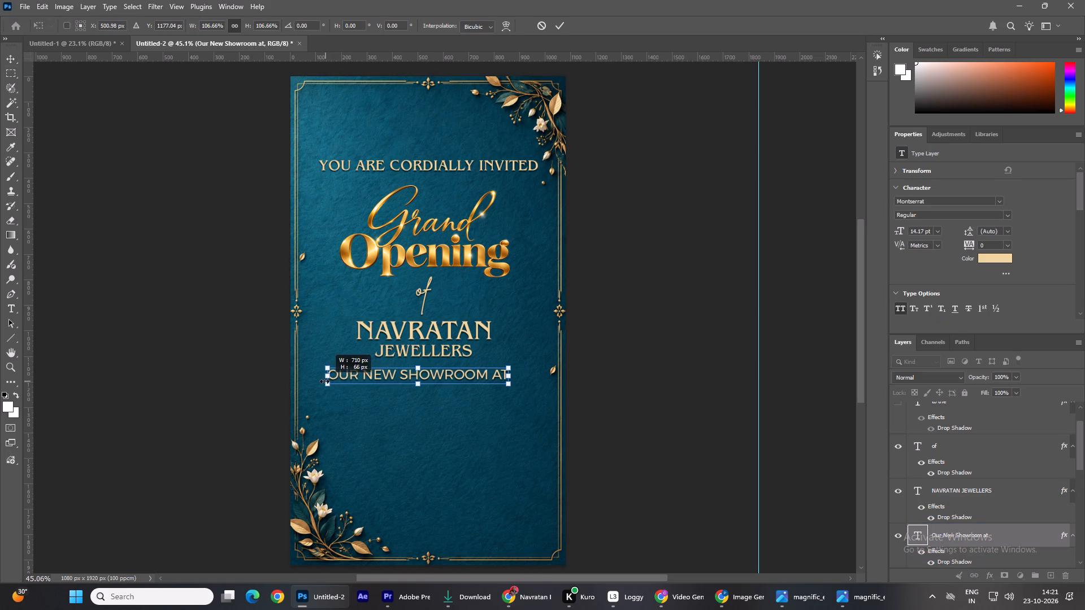
drag(324, 381, 319, 382)
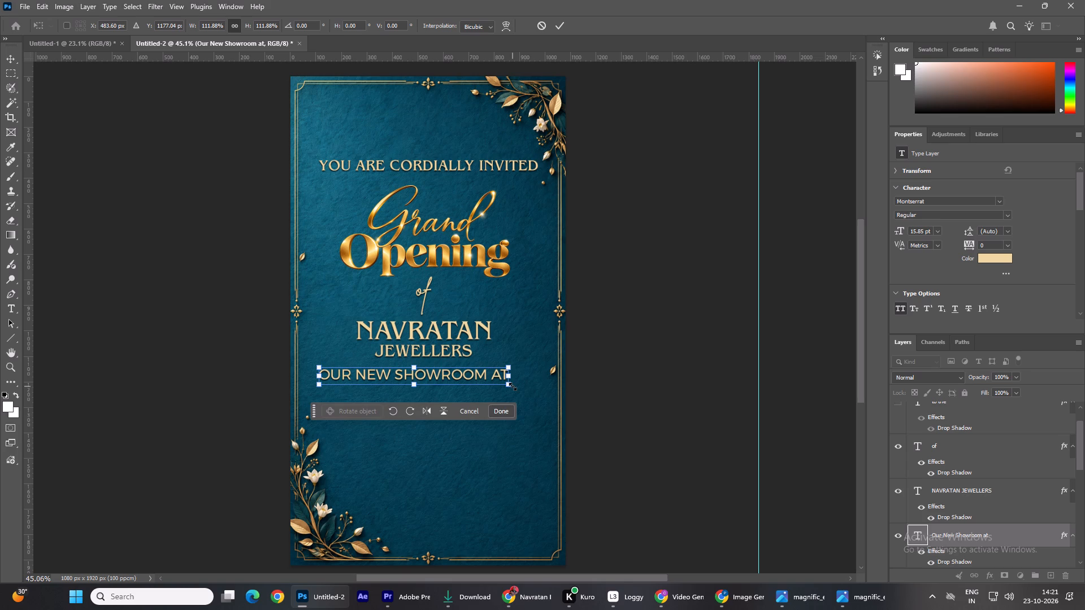
drag(513, 386, 532, 390)
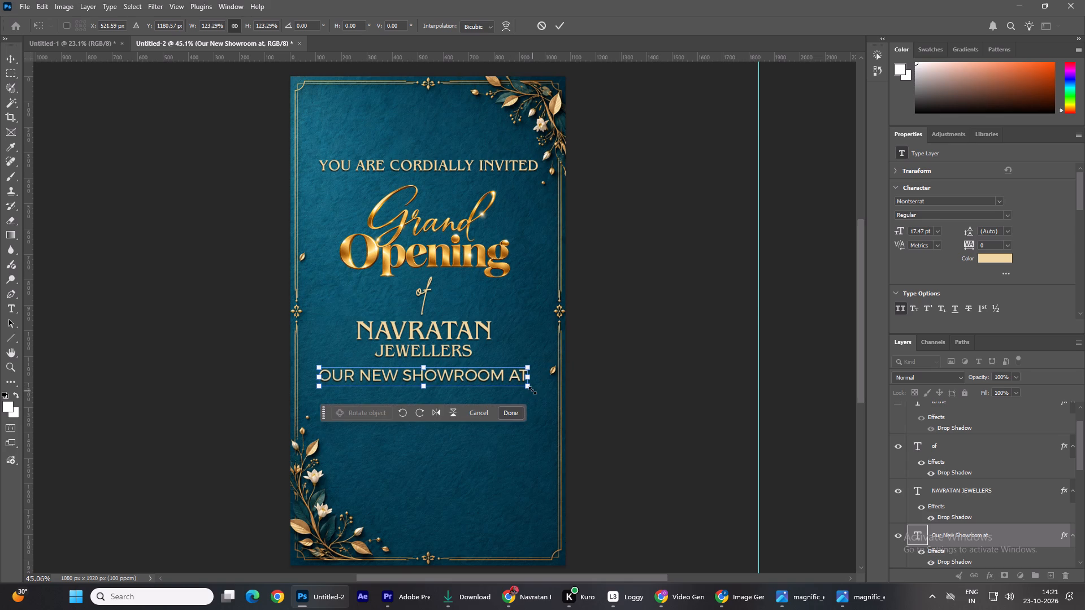
drag(532, 390, 540, 394)
click(523, 417)
click(587, 372)
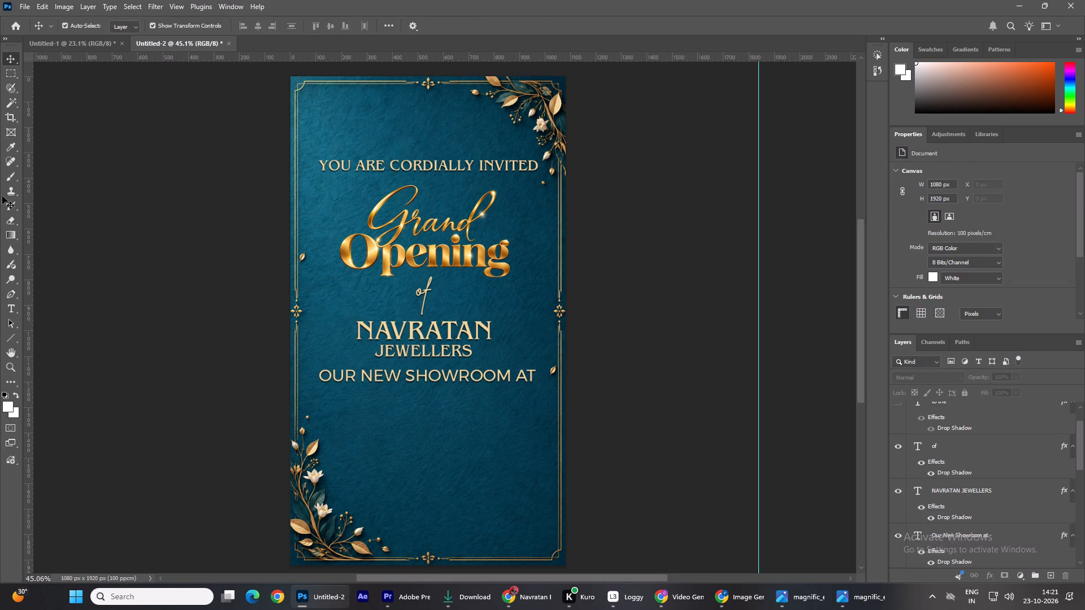
Select the OUR NEW SHOWROOM AT line on the invitation.
alt+scroll(521, 400, down, 4)
scroll(483, 415, down, 4)
click(489, 338)
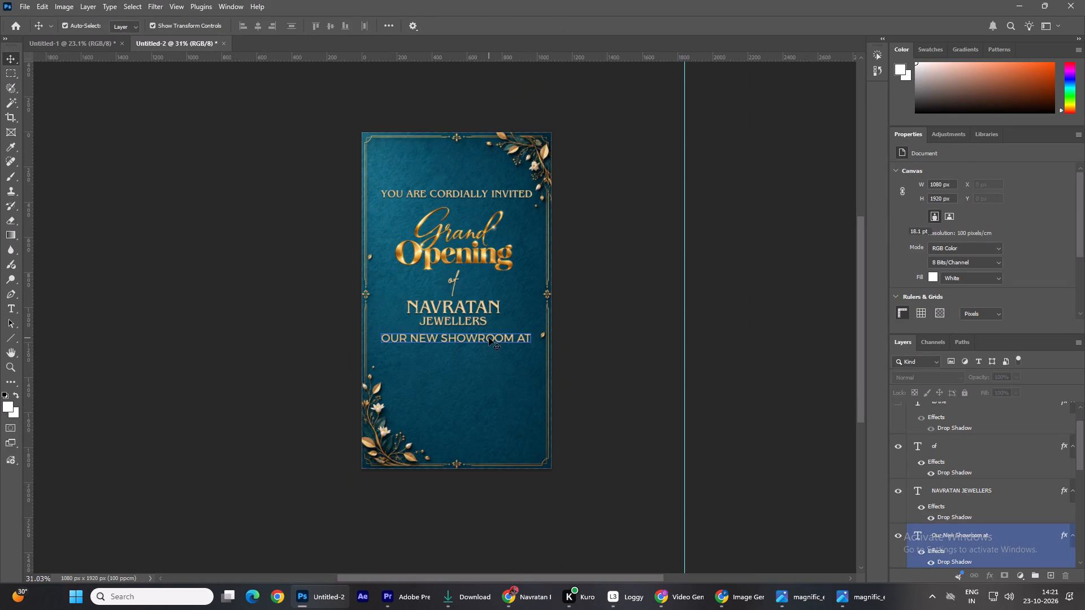
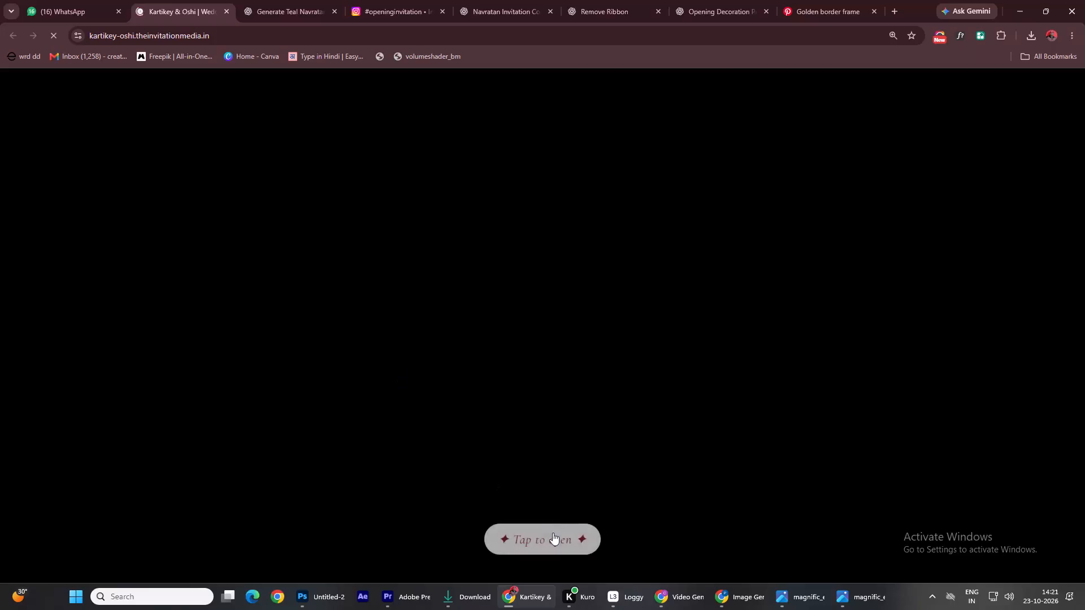
Examine the online wedding invitation's opening animations, invitation text, countdown and event cards for design reference.
click(552, 538)
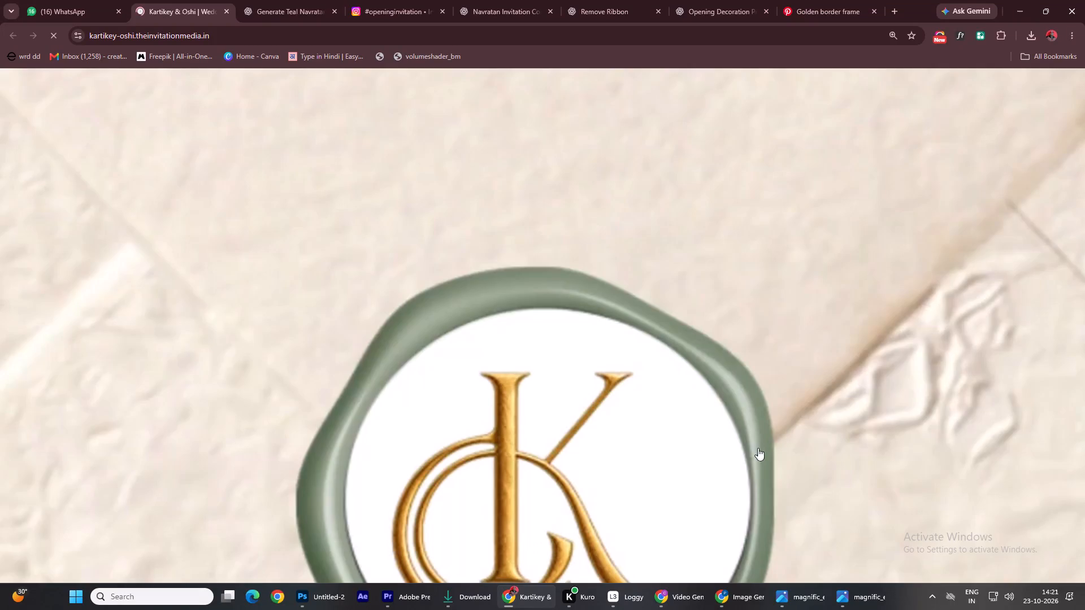
click(569, 407)
scroll(519, 400, down, 5)
scroll(563, 460, down, 11)
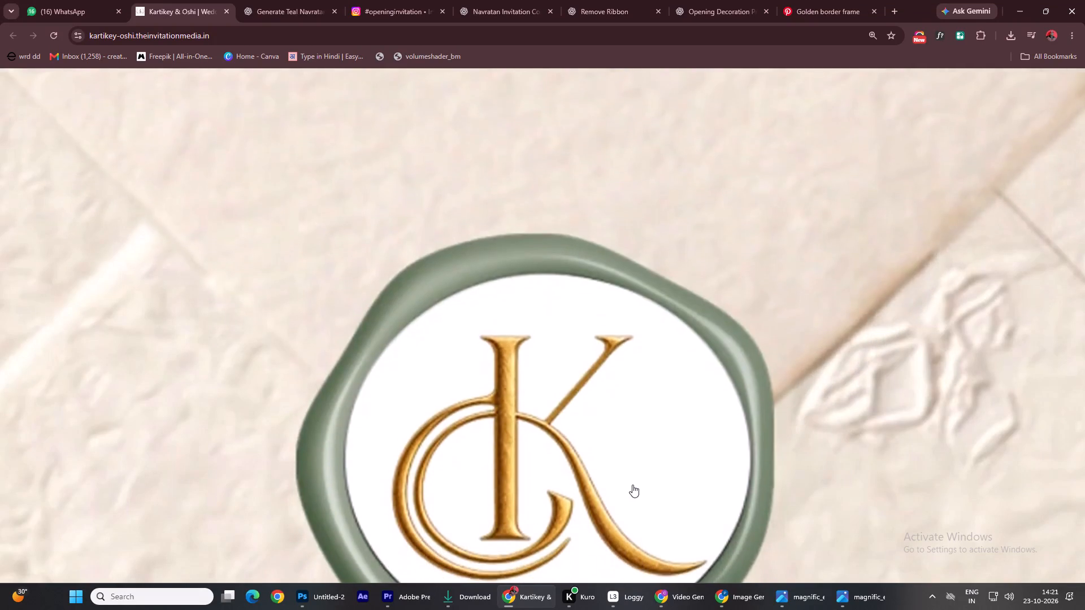
scroll(632, 485, down, 2)
click(565, 368)
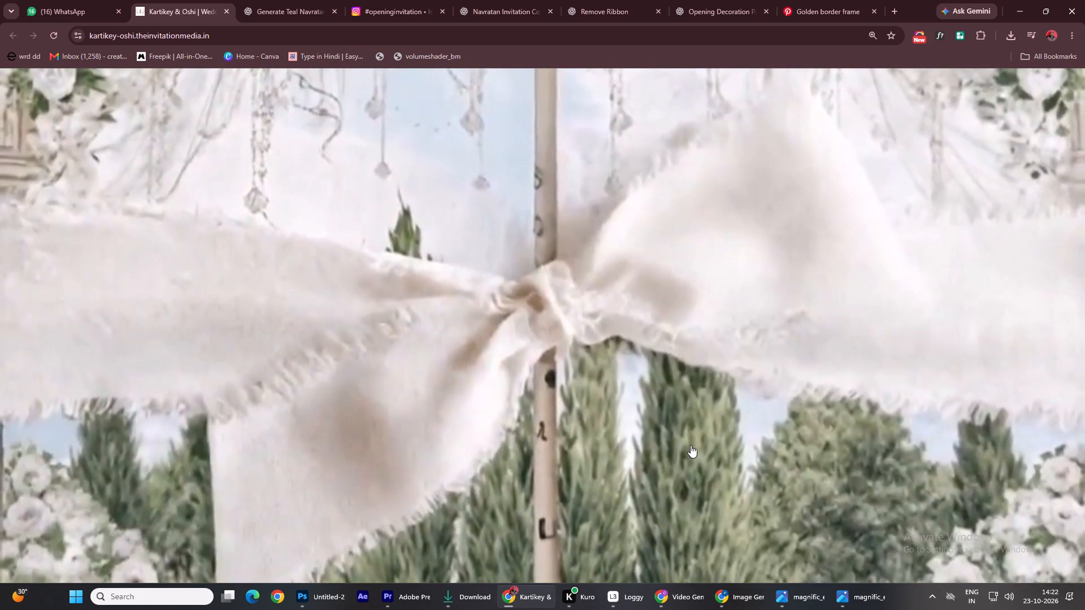
click(691, 445)
scroll(669, 494, down, 3)
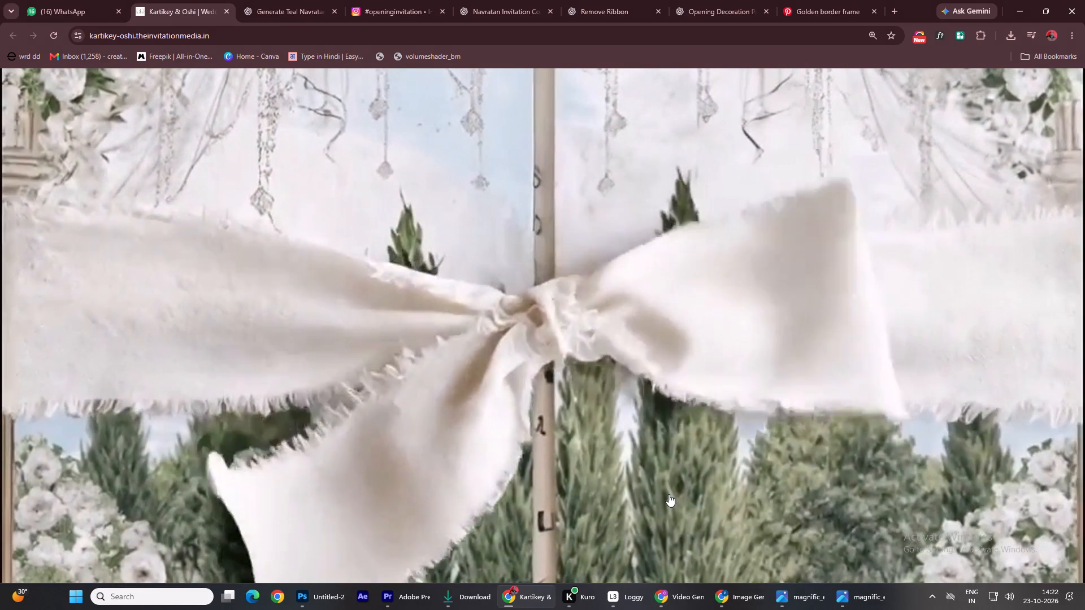
scroll(669, 494, down, 1)
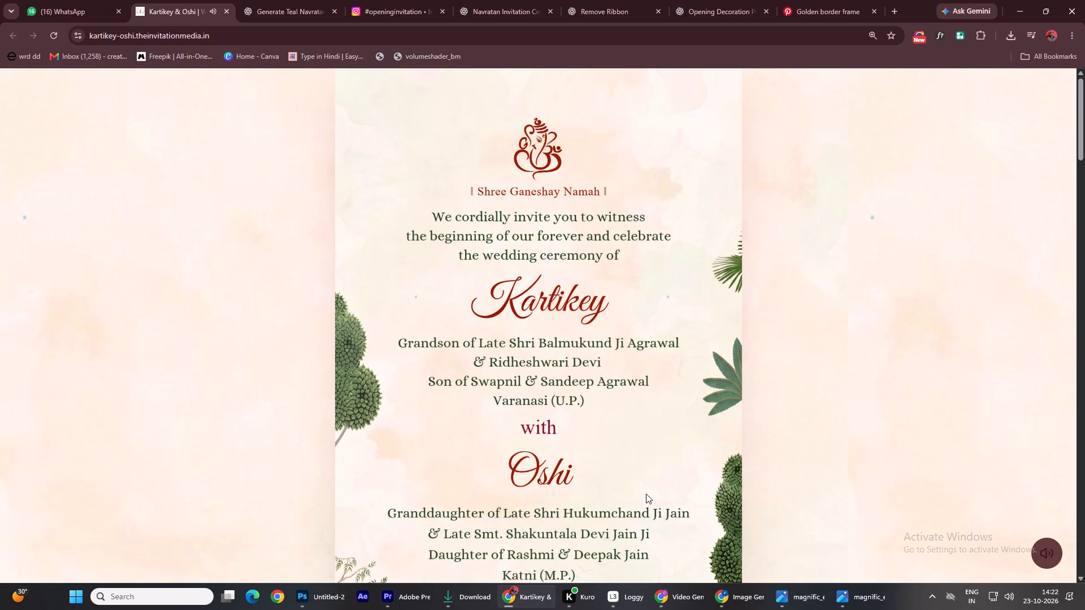
scroll(703, 486, down, 11)
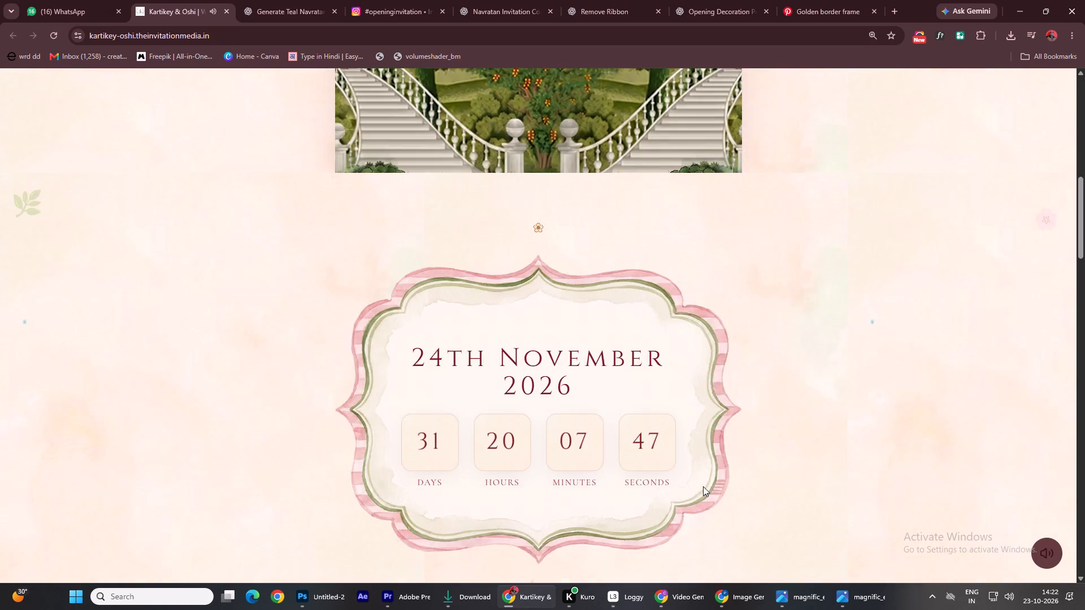
scroll(703, 486, down, 9)
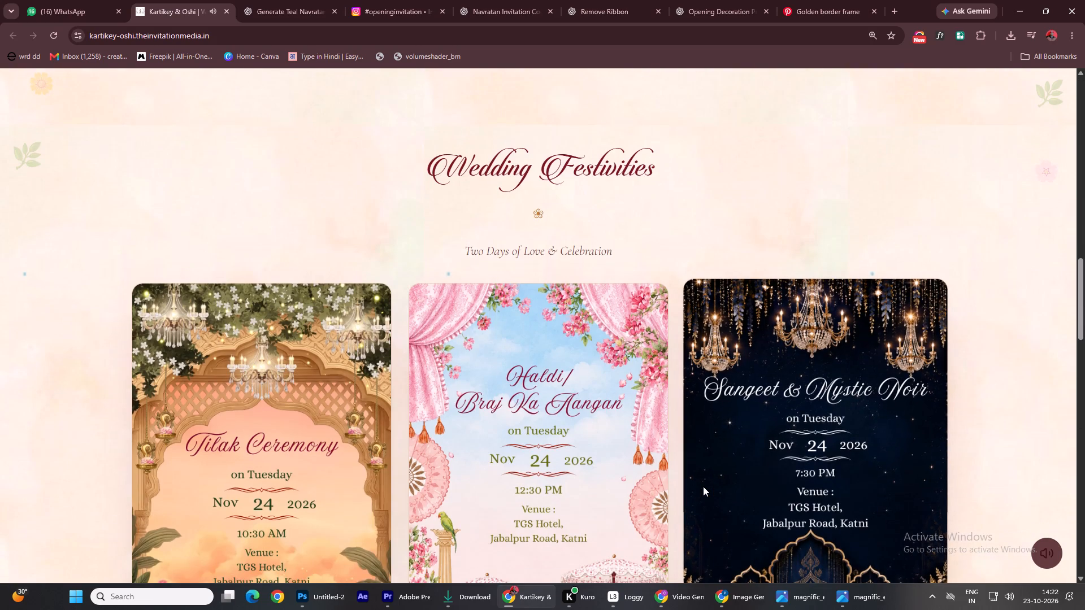
scroll(703, 486, down, 7)
scroll(560, 510, down, 4)
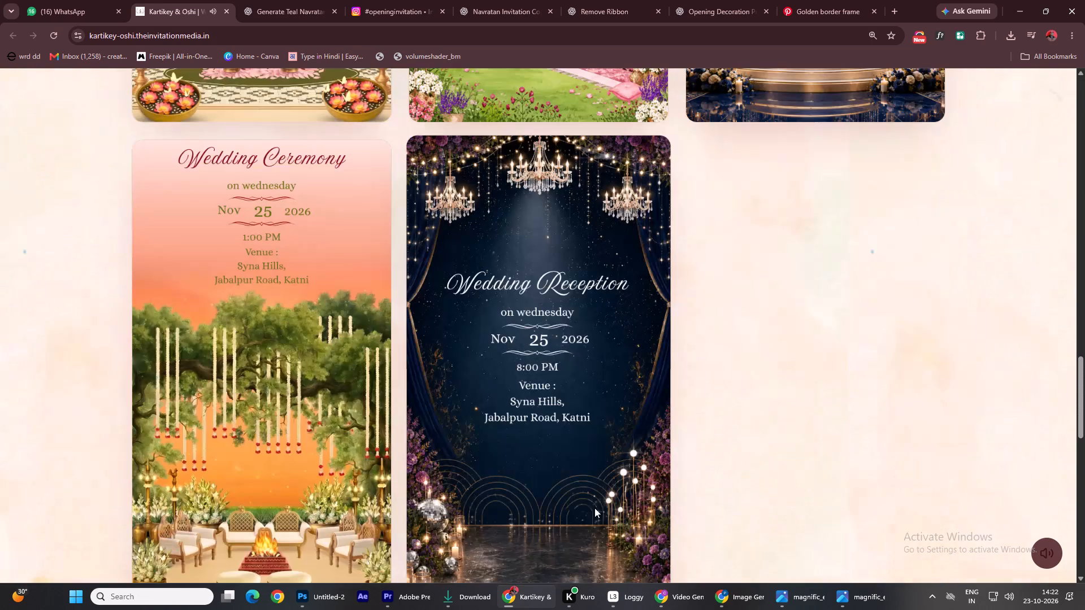
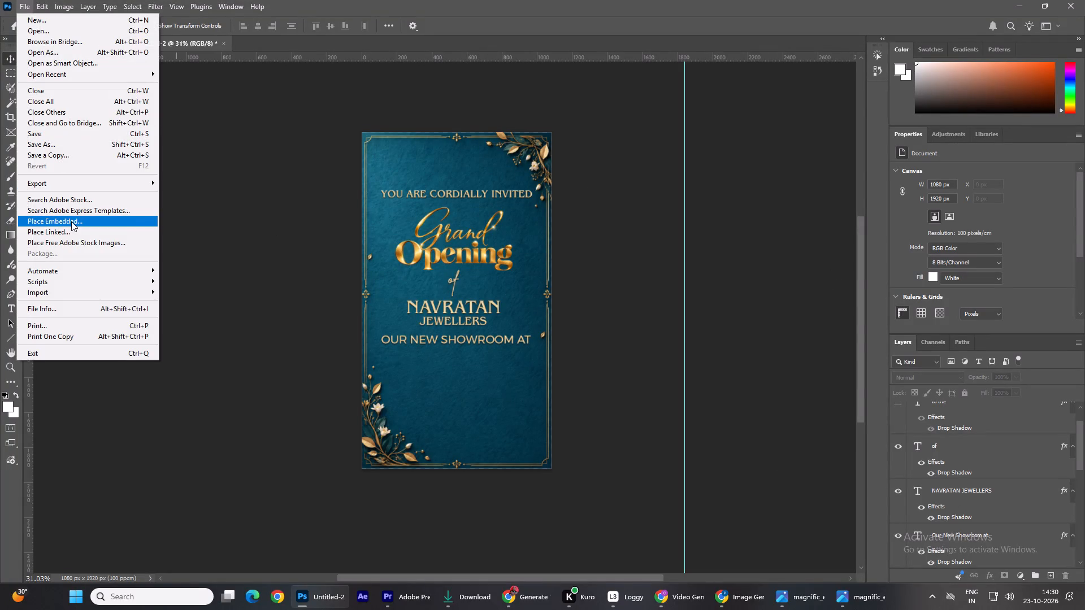
click(71, 221)
double_click(162, 183)
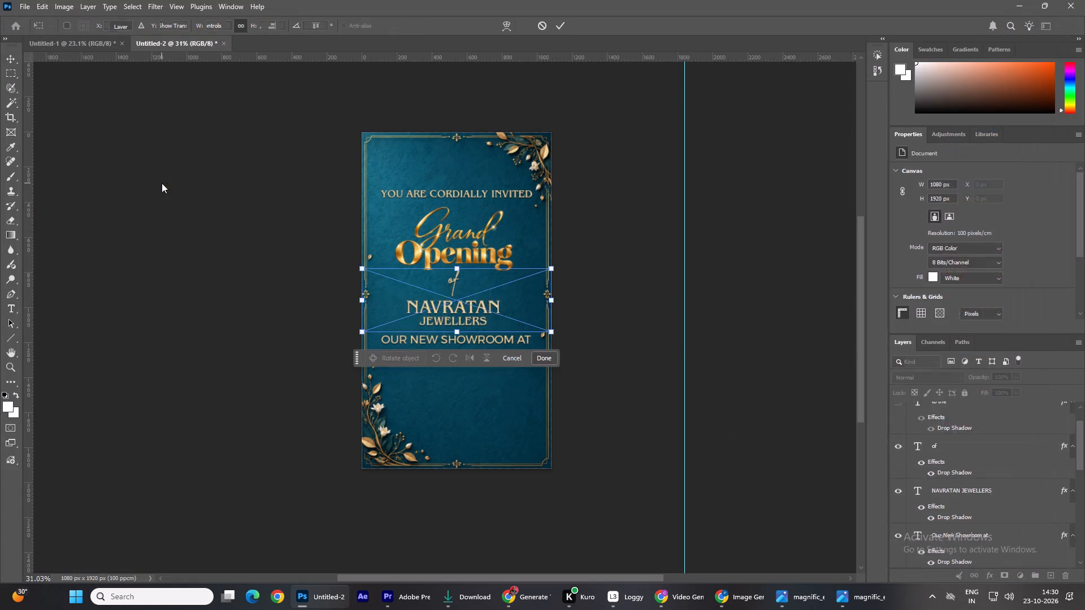
drag(478, 303, 486, 398)
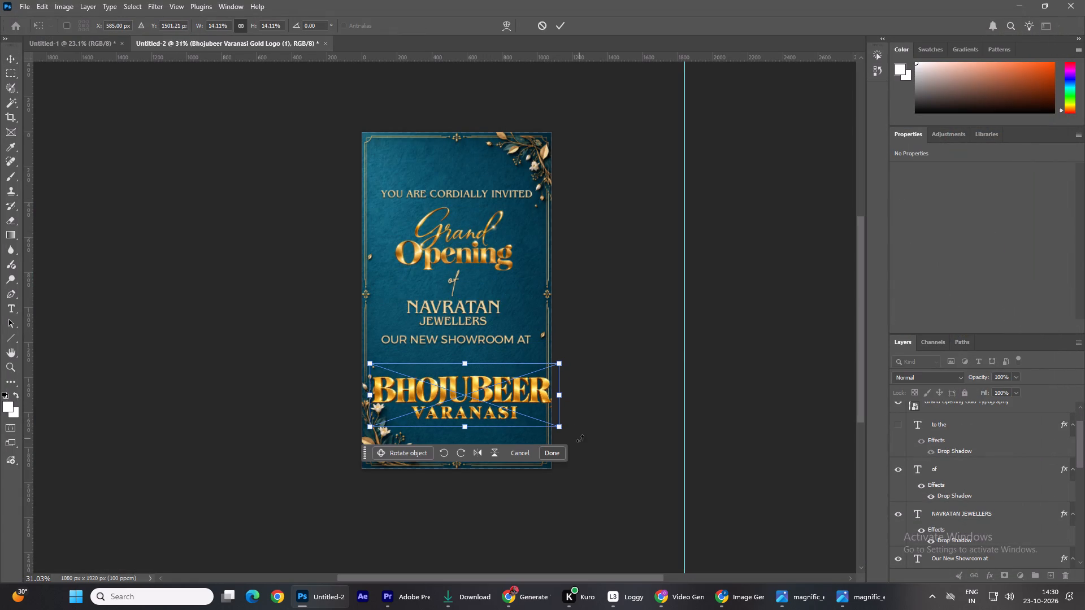
drag(561, 427, 505, 394)
drag(449, 390, 476, 386)
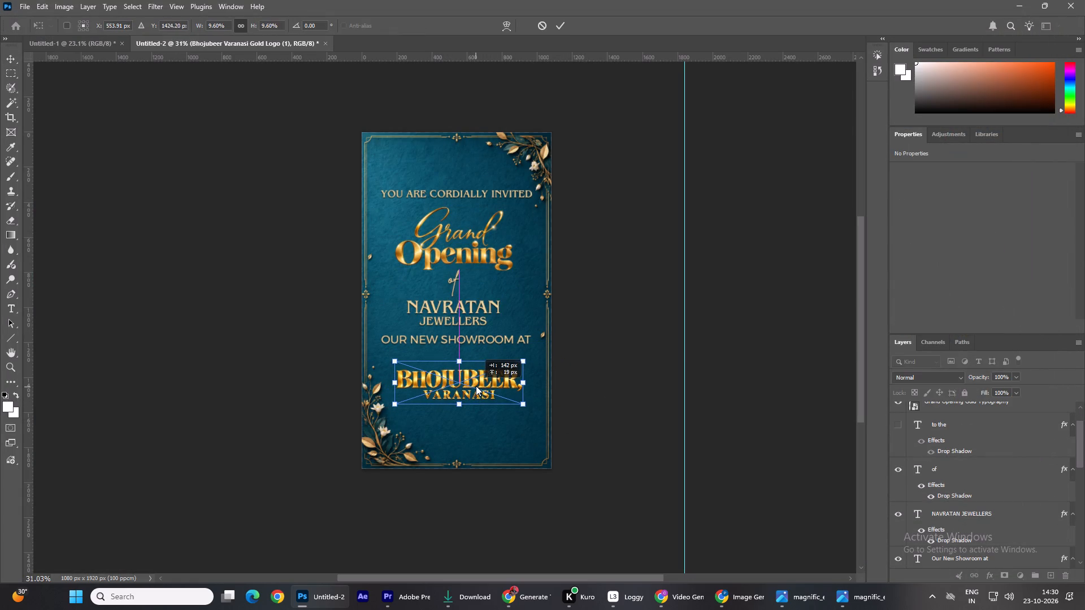
drag(476, 386, 474, 376)
click(551, 424)
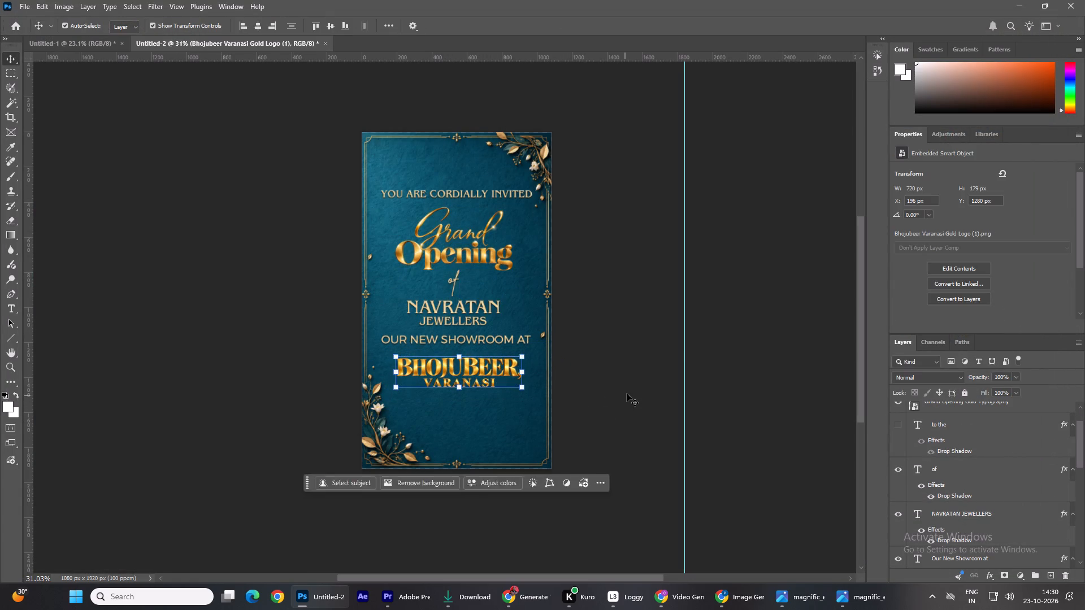
click(627, 394)
click(483, 373)
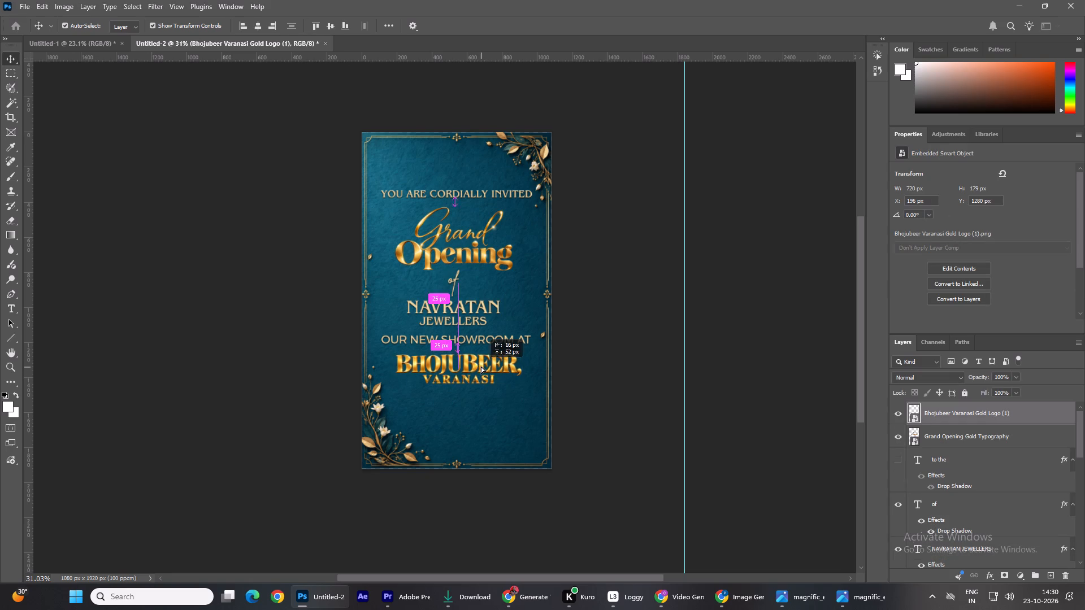
click(602, 339)
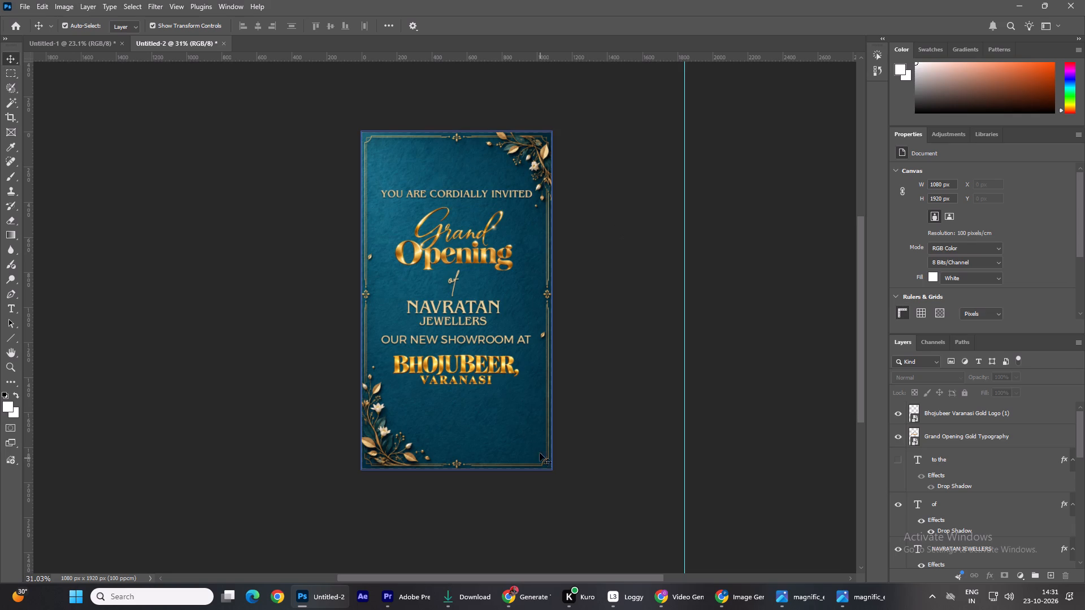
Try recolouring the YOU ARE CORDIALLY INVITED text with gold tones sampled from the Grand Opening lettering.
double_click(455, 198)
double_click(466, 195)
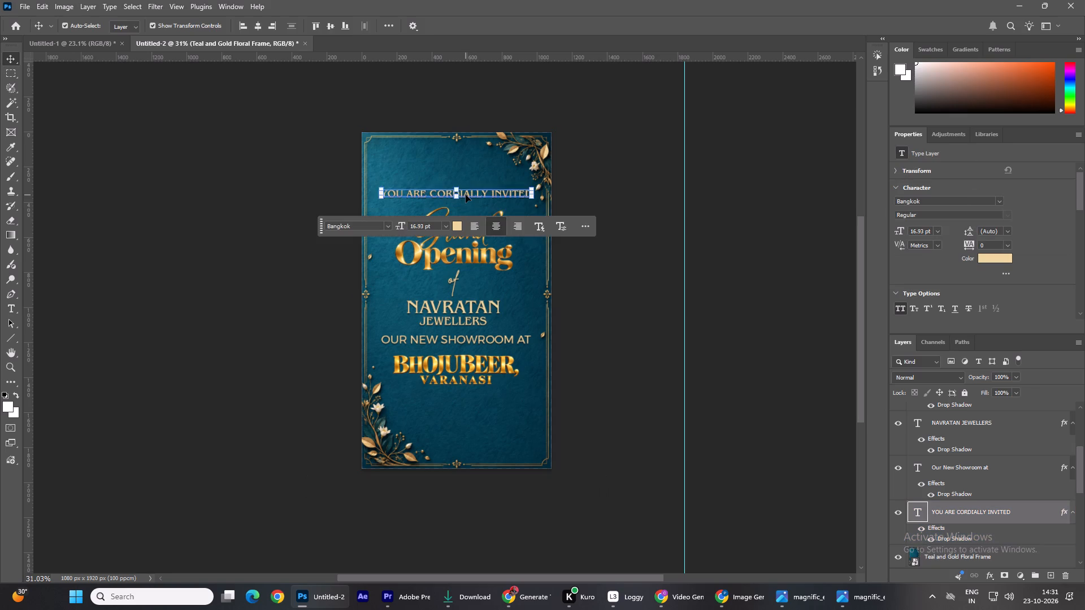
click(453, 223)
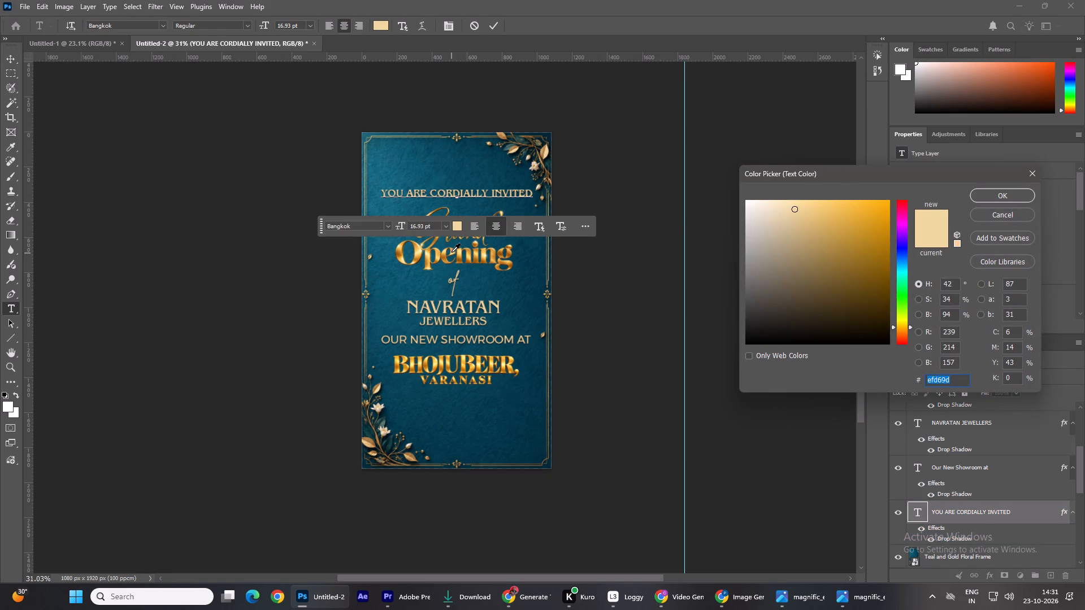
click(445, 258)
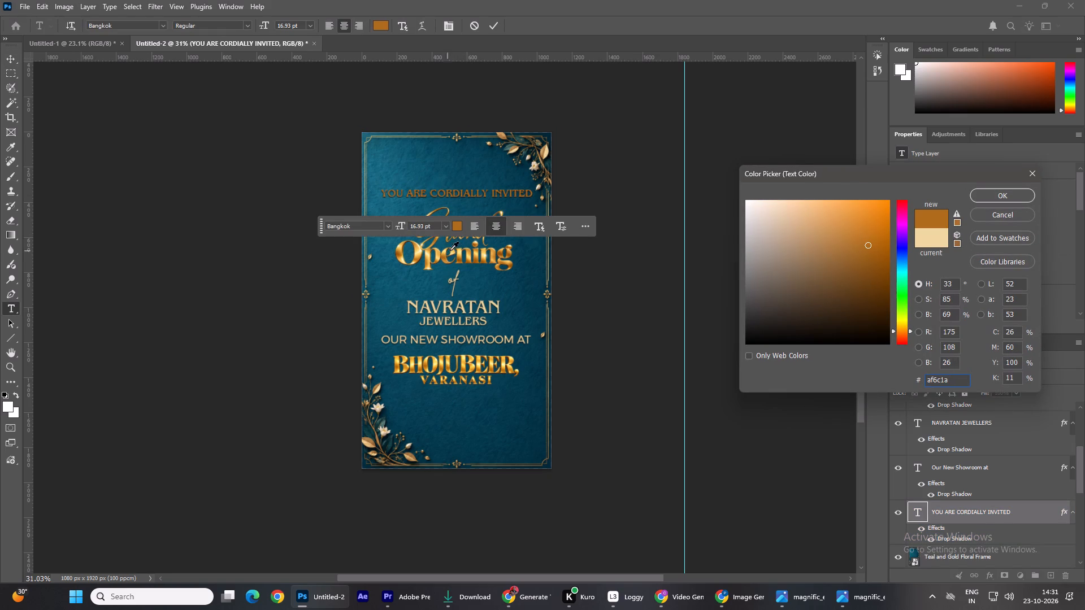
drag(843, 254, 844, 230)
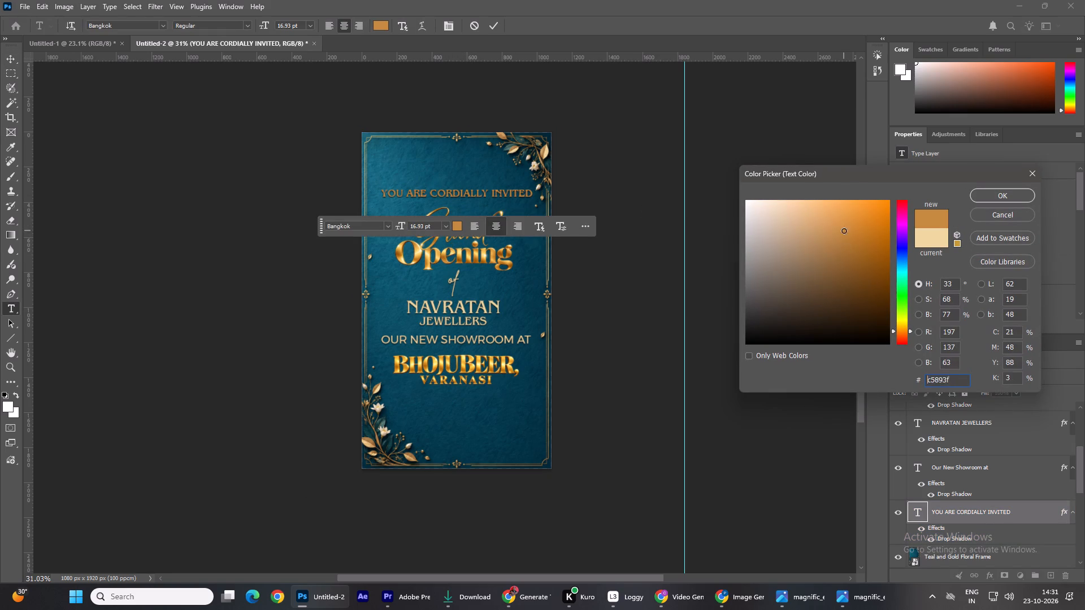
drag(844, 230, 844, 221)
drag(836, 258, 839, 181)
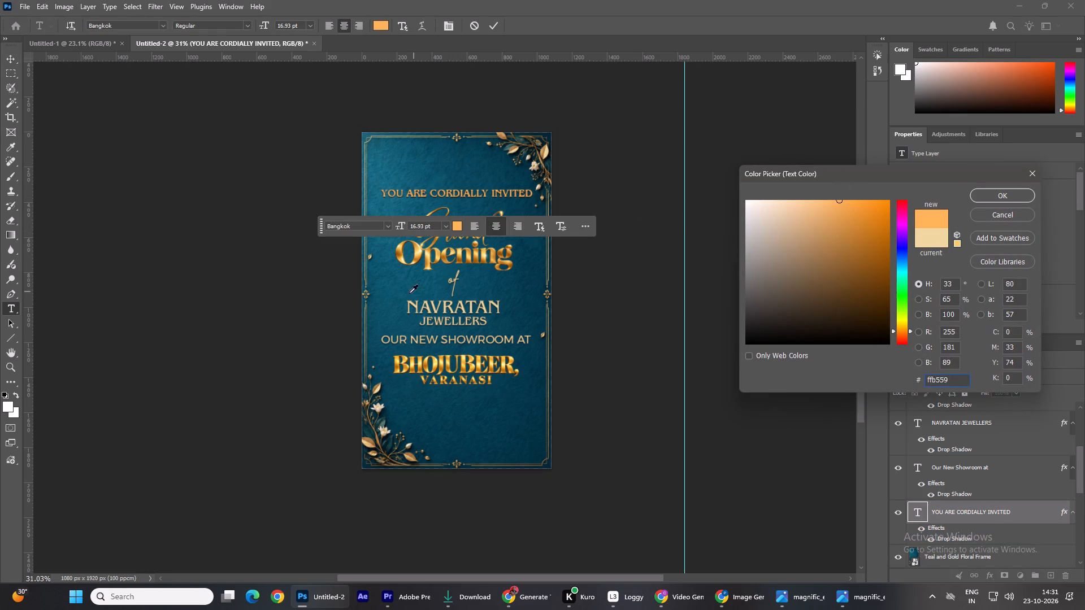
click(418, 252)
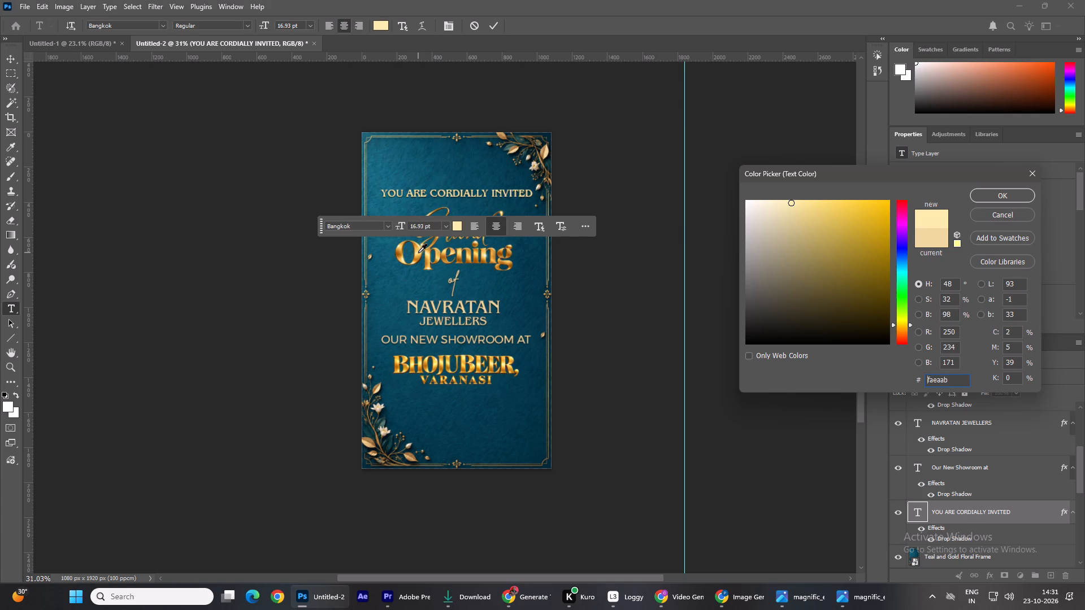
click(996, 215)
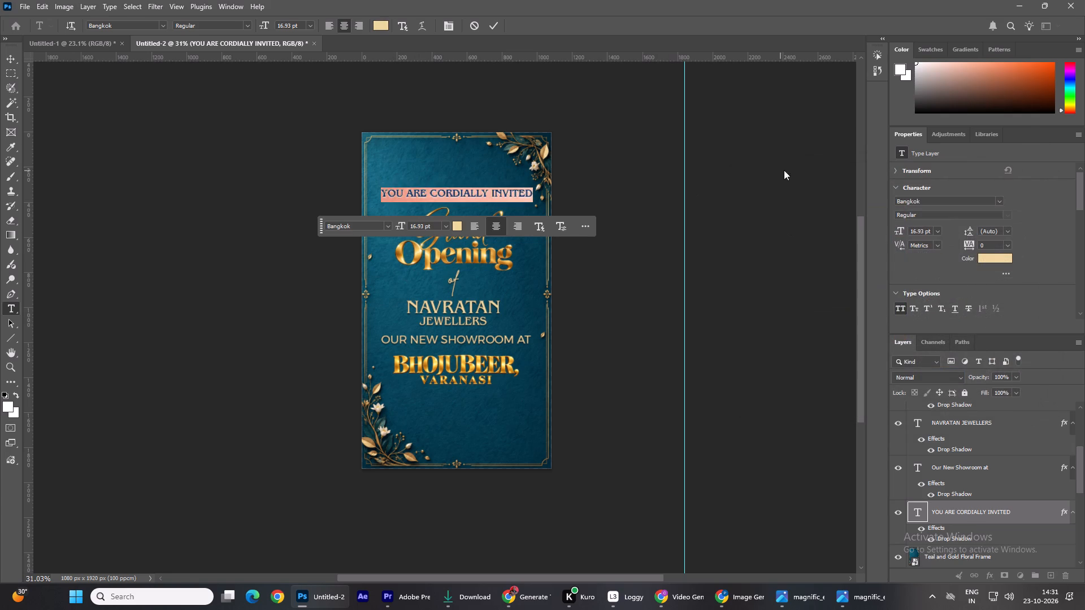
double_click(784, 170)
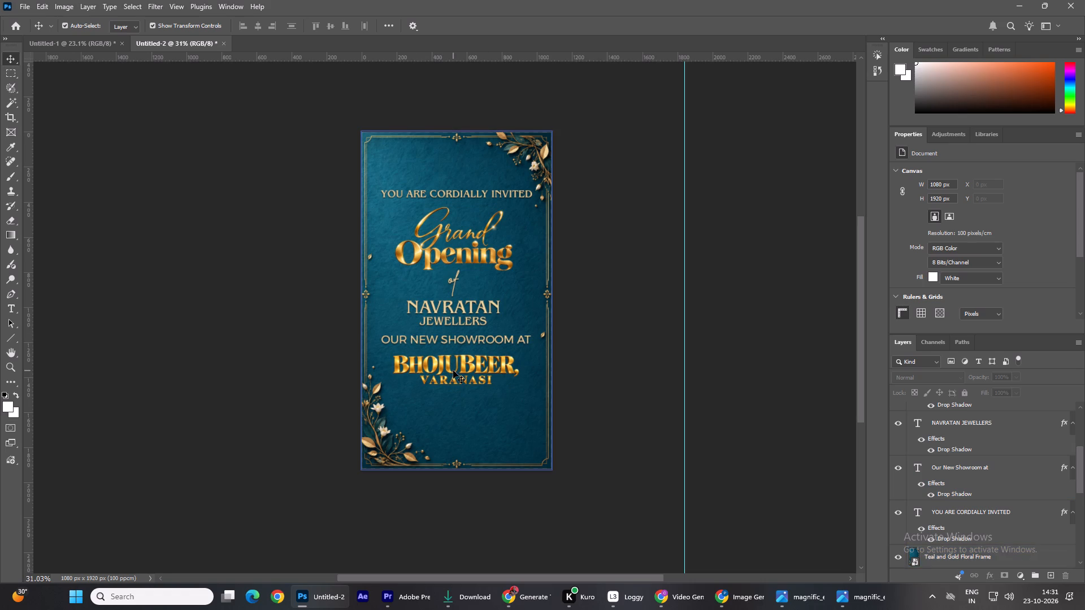
Enlarge the BHOJUBEER, VARANASI lettering to about 10.3% scale, keeping it centred below OUR NEW SHOWROOM AT.
click(485, 365)
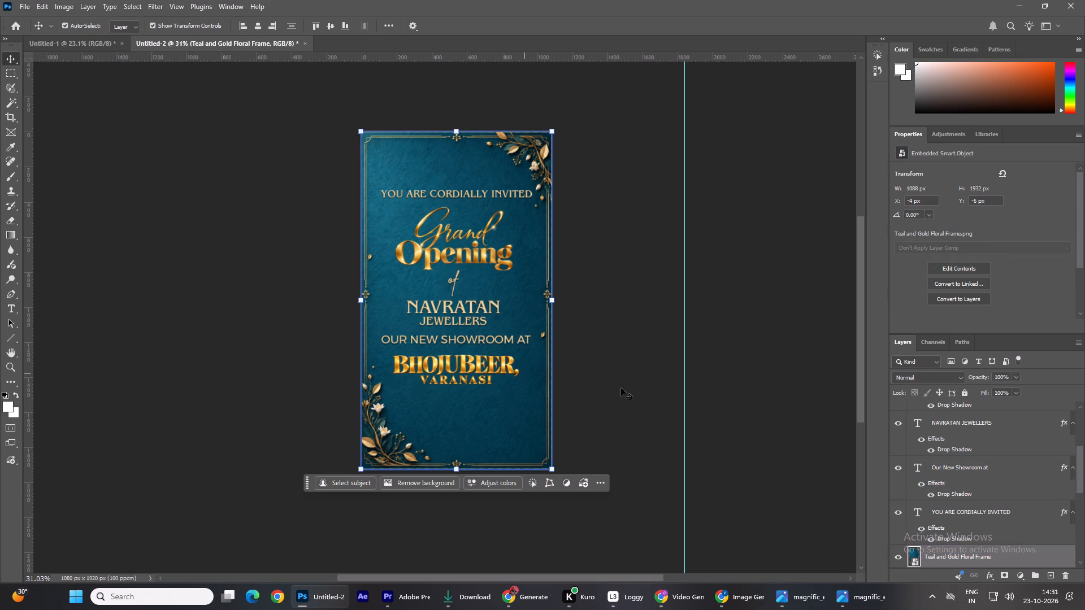
scroll(948, 429, up, 11)
click(956, 417)
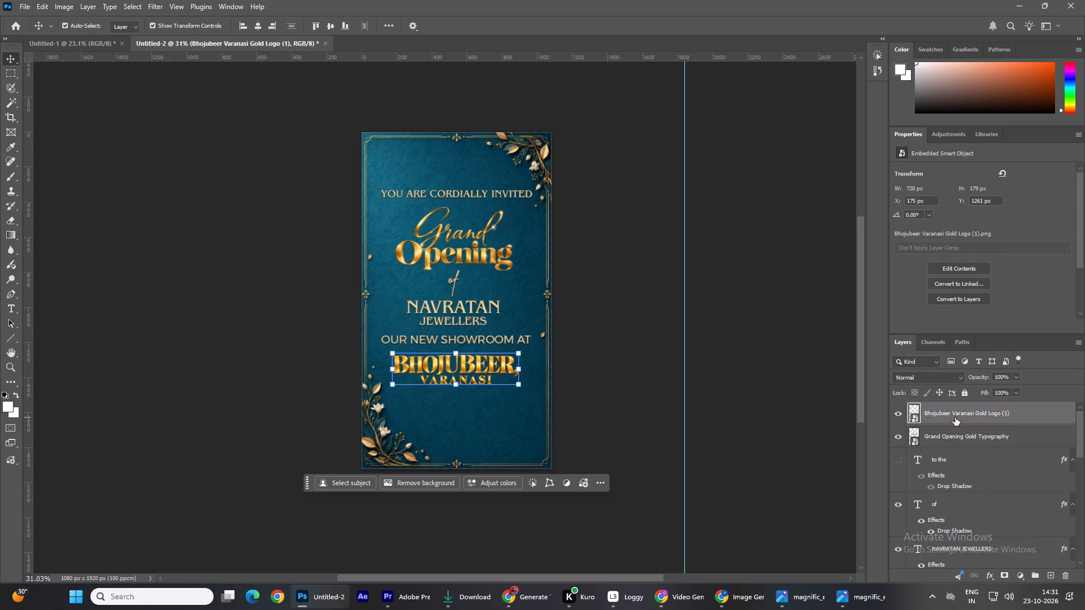
drag(519, 385, 524, 388)
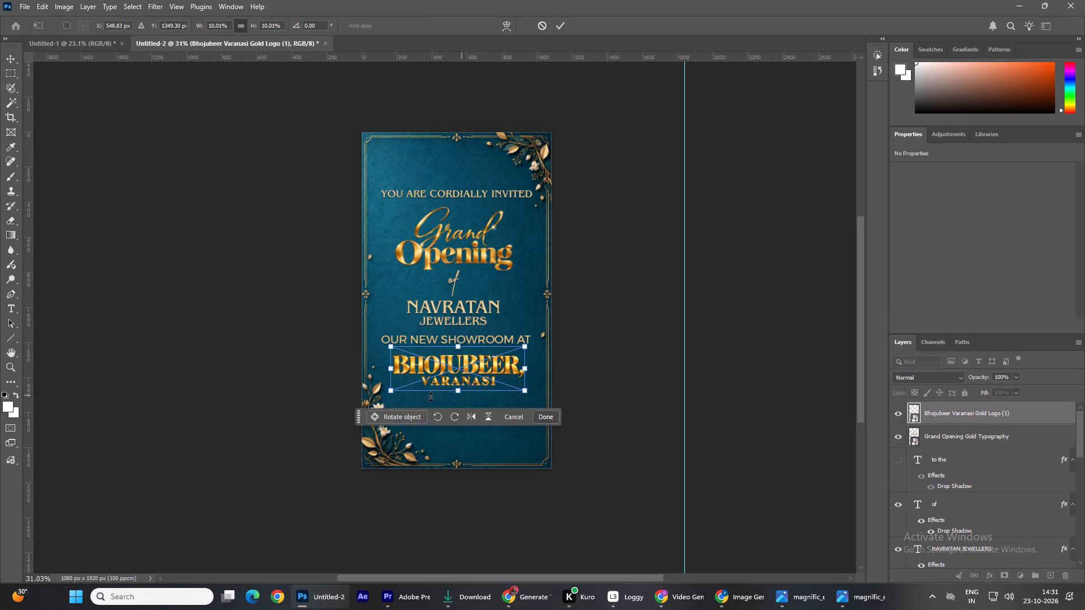
click(389, 391)
click(549, 418)
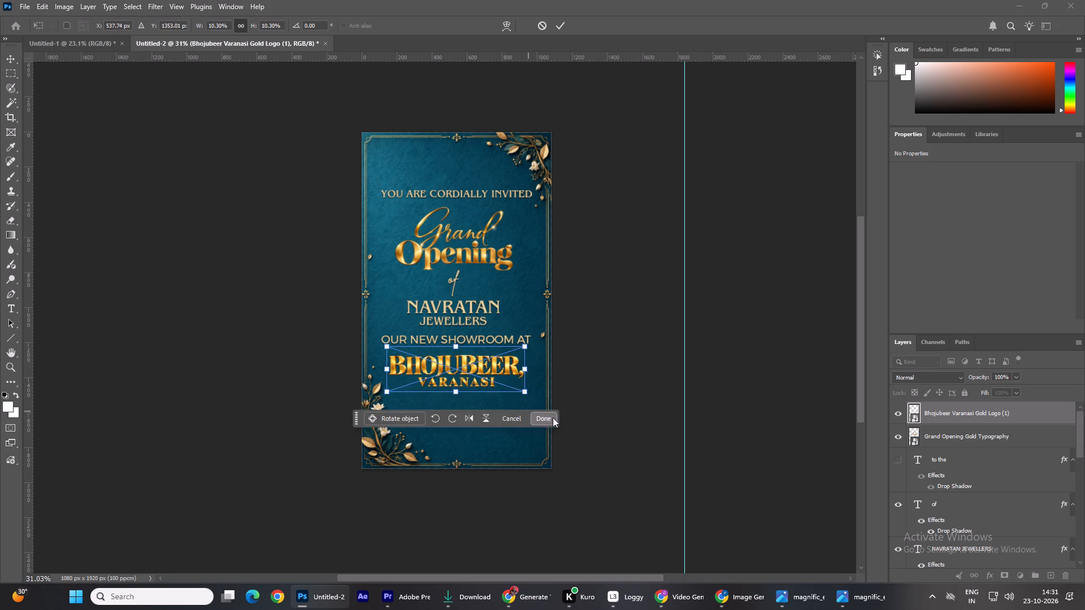
click(644, 383)
click(739, 358)
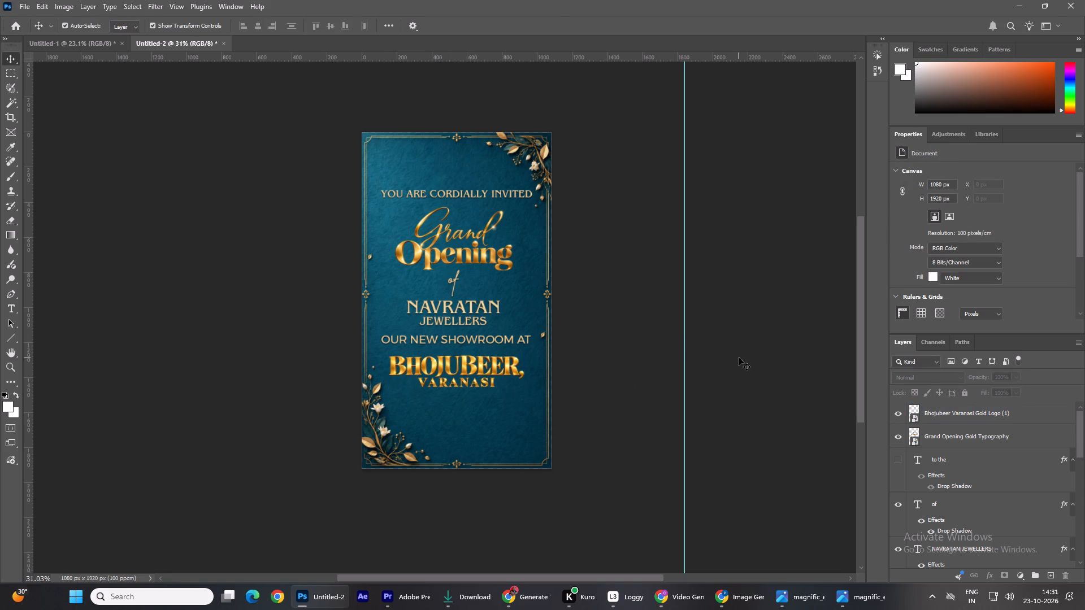
Examine the BHOJUBEER, VARANASI lettering up close and its fit within the whole invitation layout.
scroll(504, 374, up, 15)
scroll(463, 423, down, 4)
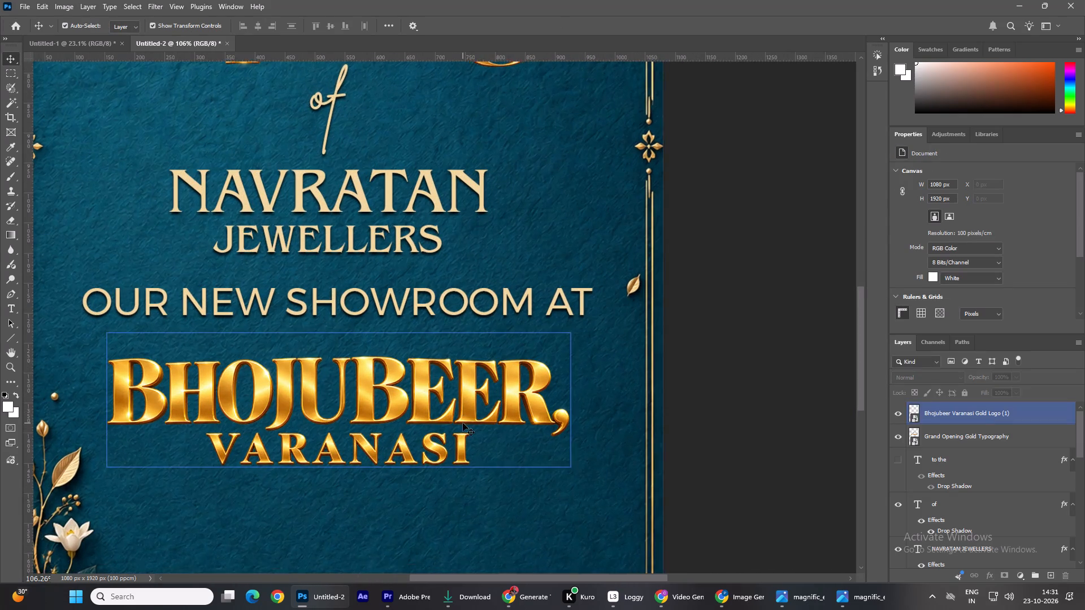
scroll(463, 423, down, 2)
click(371, 364)
alt+scroll(526, 376, down, 9)
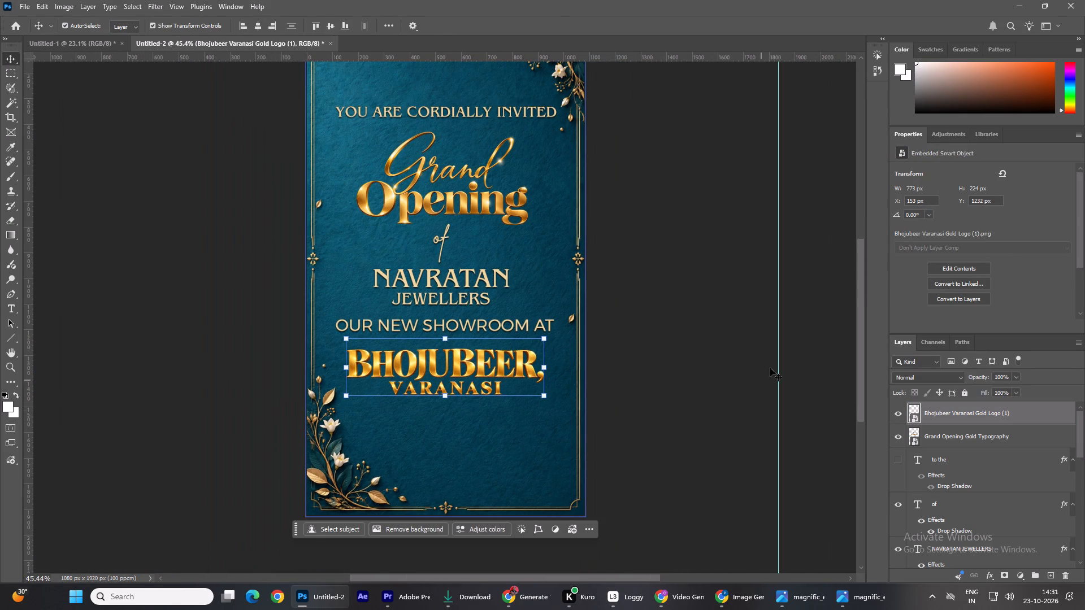
click(770, 359)
scroll(682, 344, up, 6)
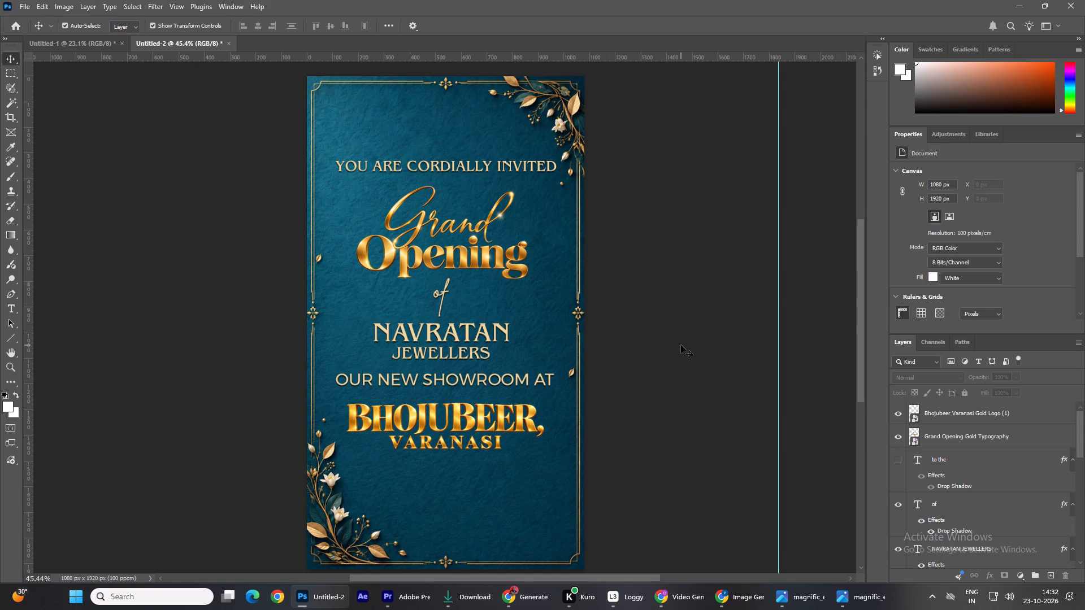
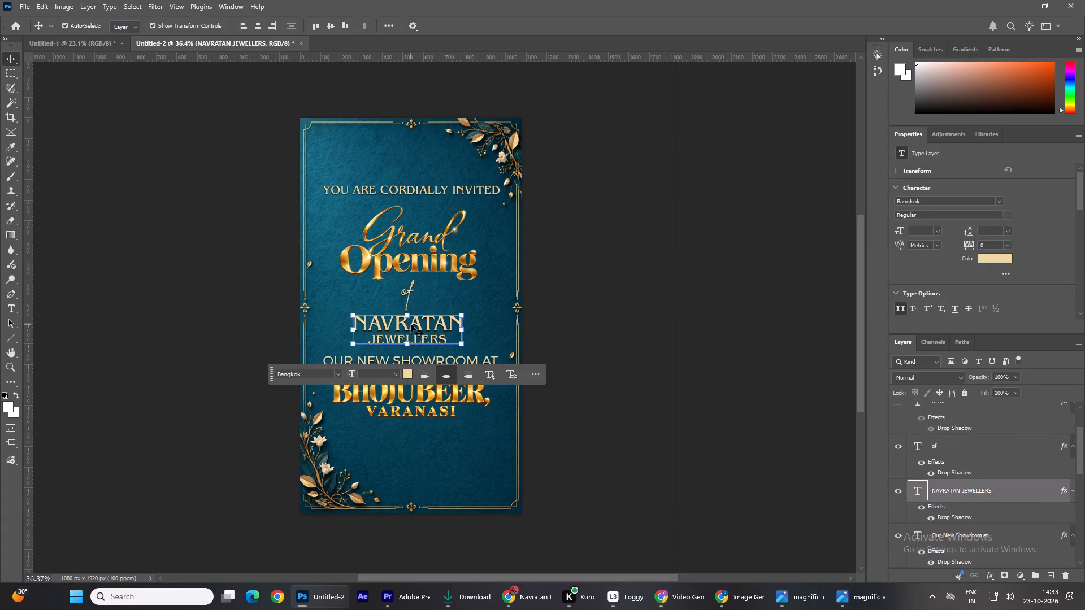
alt+drag(411, 324, 417, 438)
double_click(417, 438)
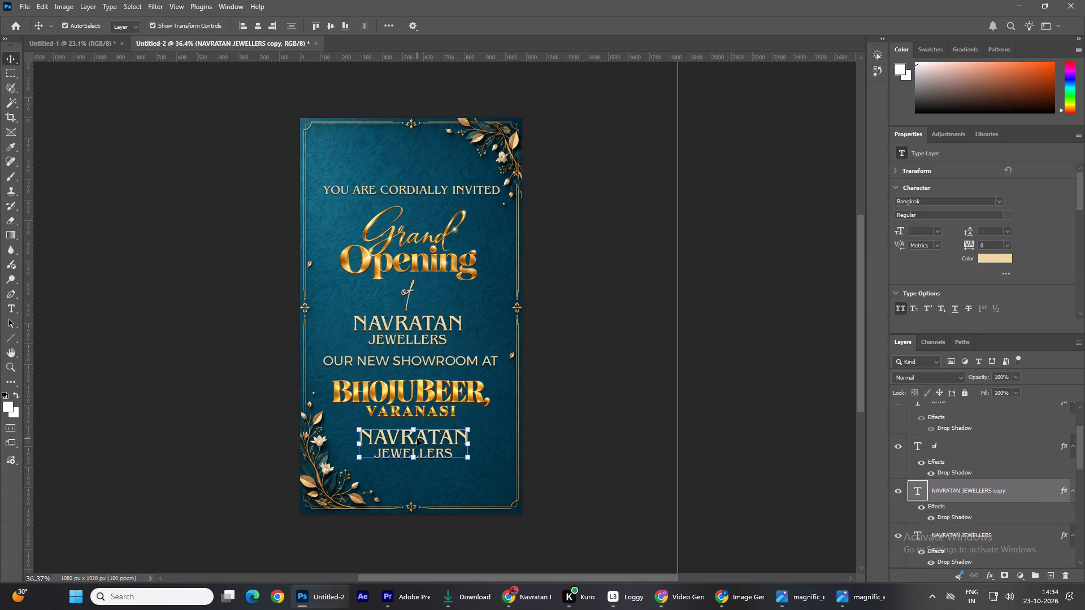
key(ctrl+v)
click(604, 404)
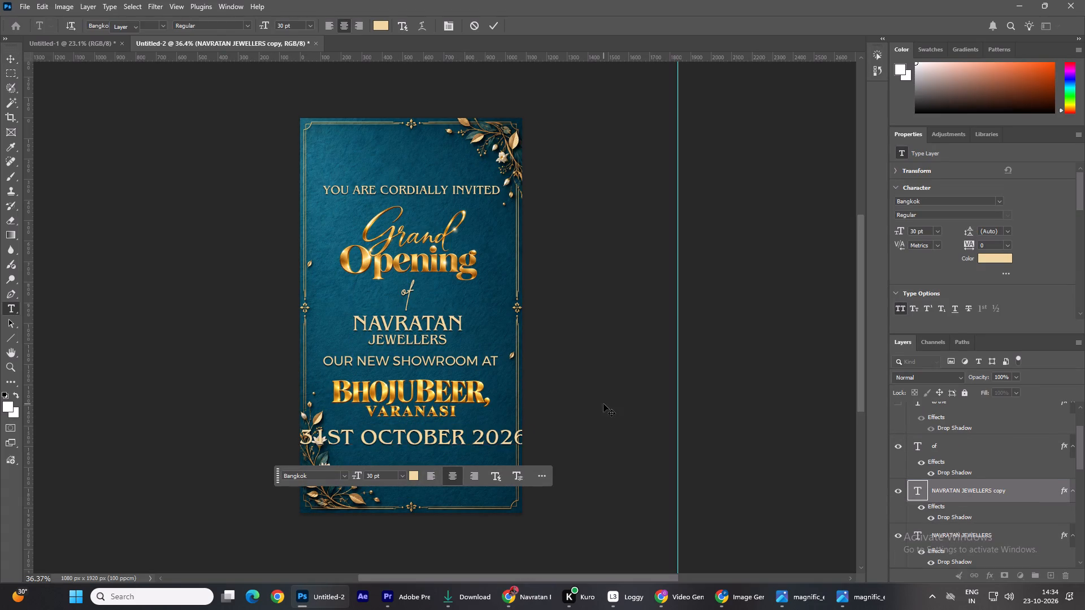
Make the "st" in the 31ST OCTOBER 2026 line superscript.
click(331, 434)
double_click(349, 436)
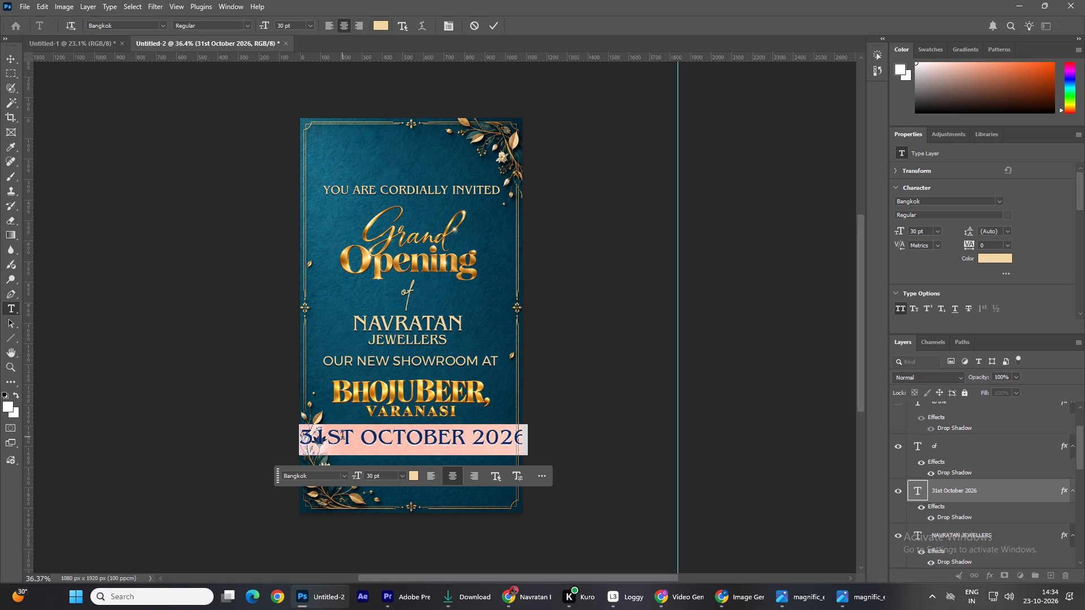
double_click(342, 437)
click(331, 437)
drag(331, 435, 357, 440)
click(338, 437)
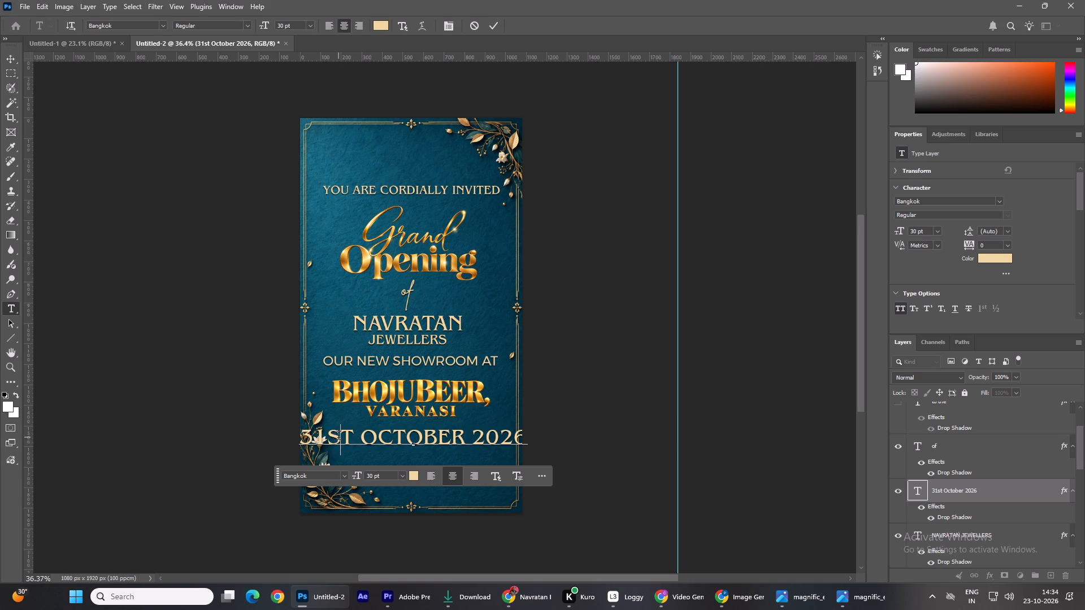
drag(332, 437, 353, 439)
click(928, 307)
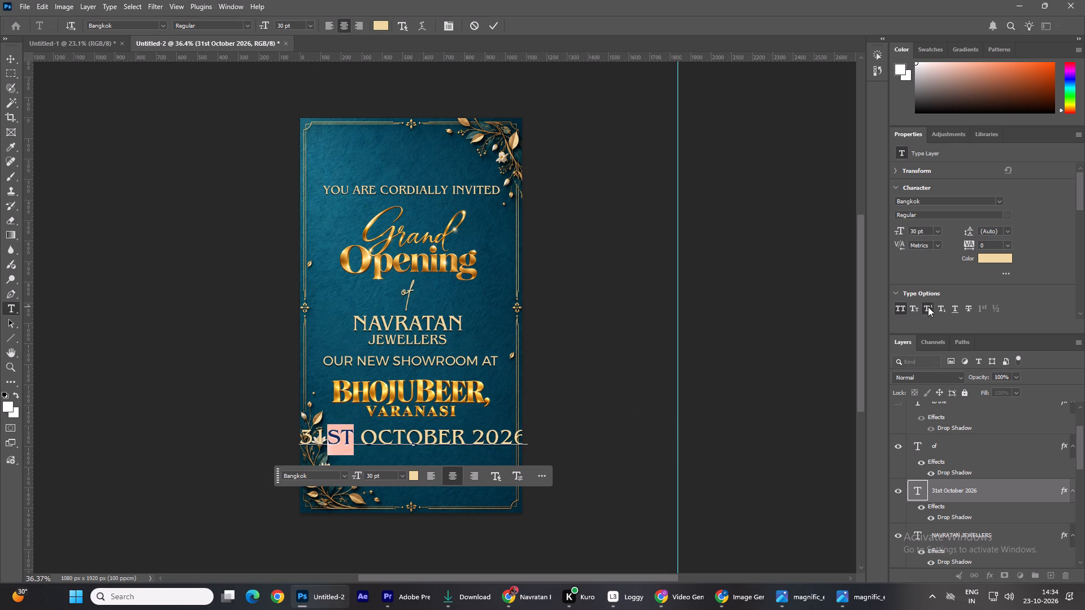
click(574, 433)
Scale down the 31ST OCTOBER 2026 line to fit inside the border and centre it just below VARANASI.
drag(306, 429, 351, 435)
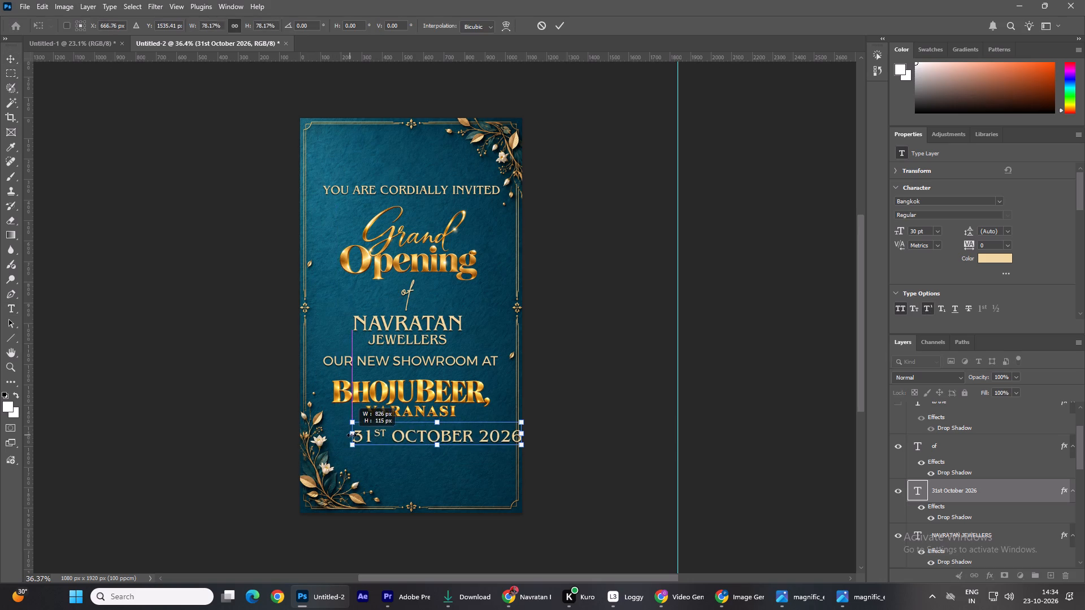
drag(351, 435, 363, 437)
drag(523, 438, 502, 437)
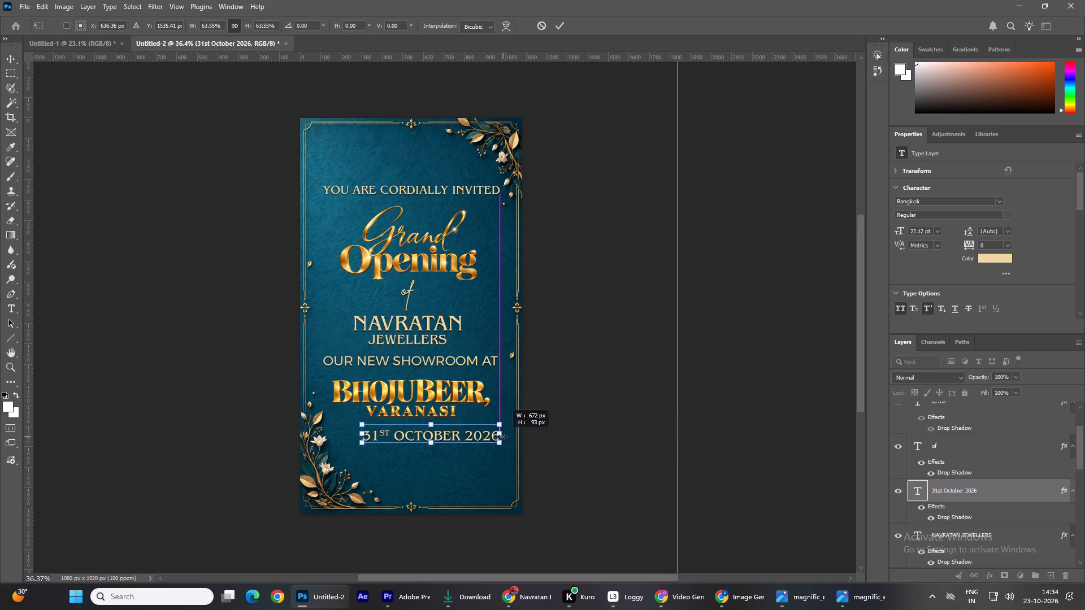
drag(502, 437, 489, 435)
drag(448, 434, 430, 434)
click(500, 468)
click(561, 445)
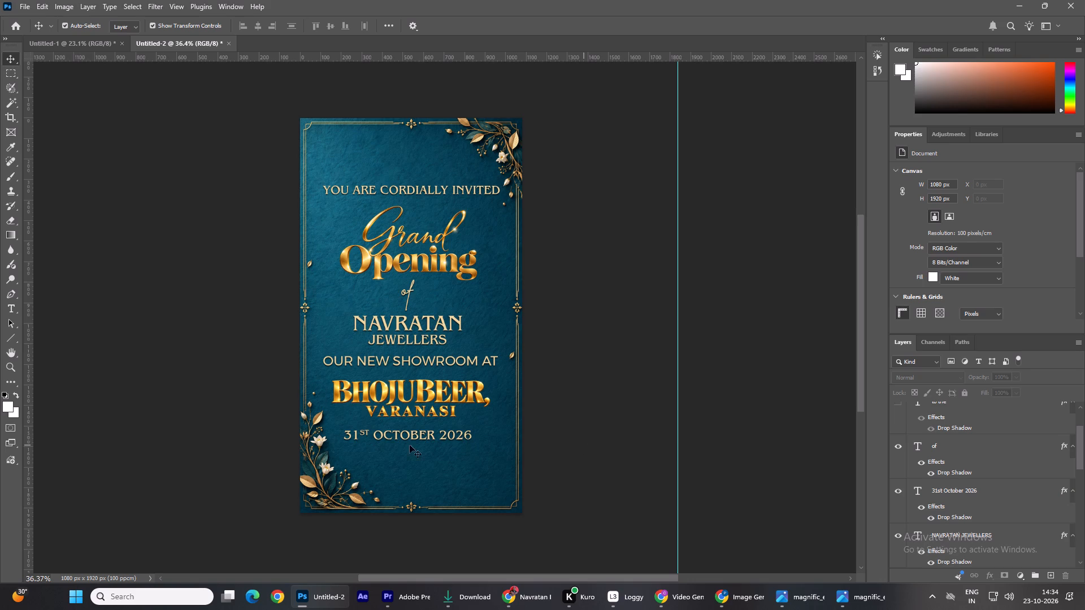
Check the invitation wording in ChatGPT, and back in Photoshop duplicate the OUR NEW SHOWROOM AT line below the date.
click(520, 598)
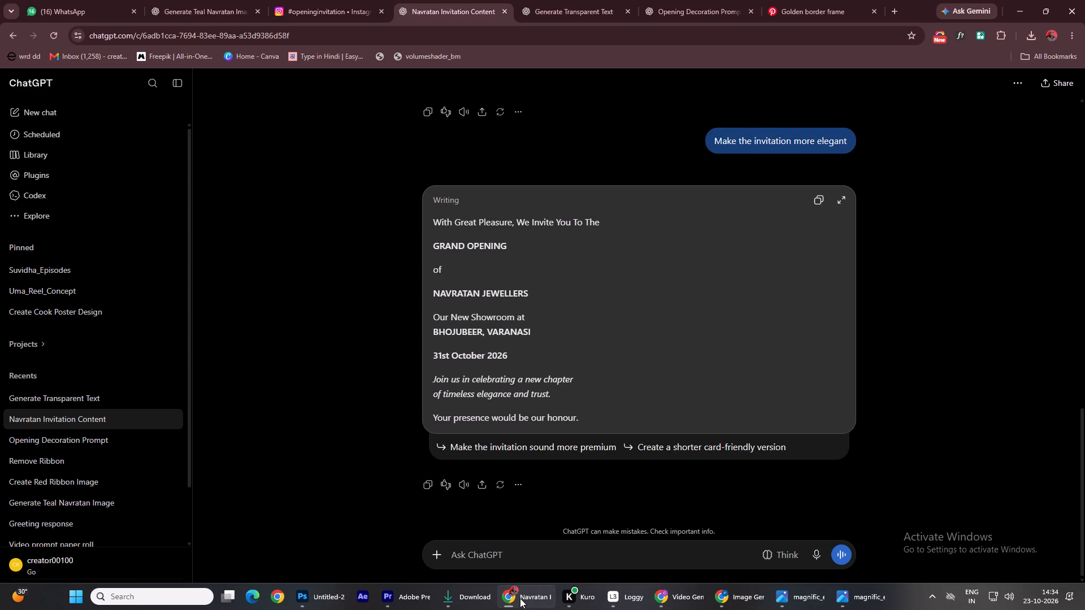
click(520, 598)
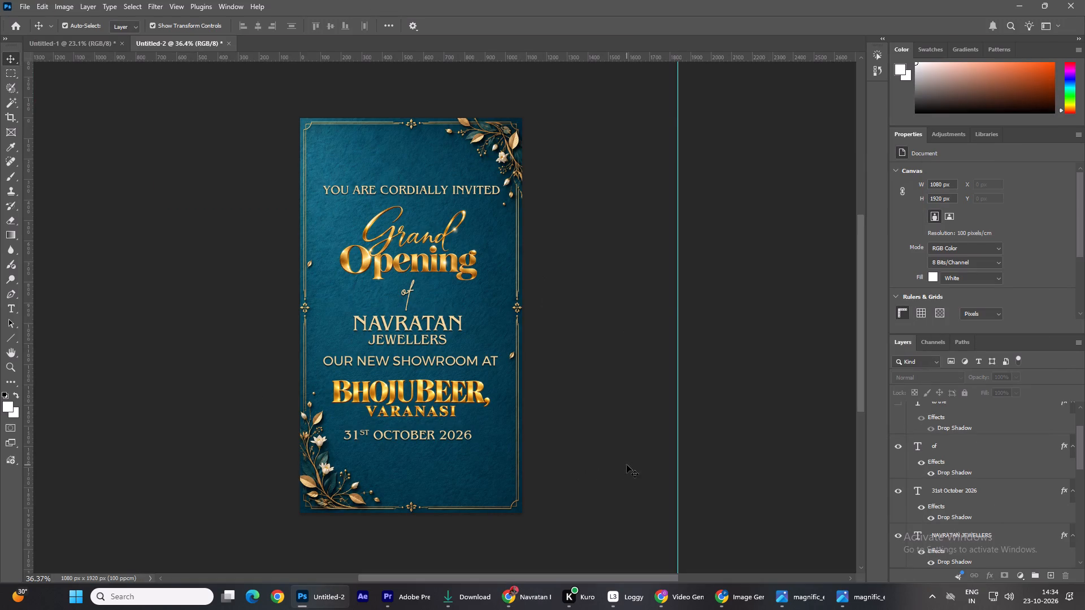
click(422, 357)
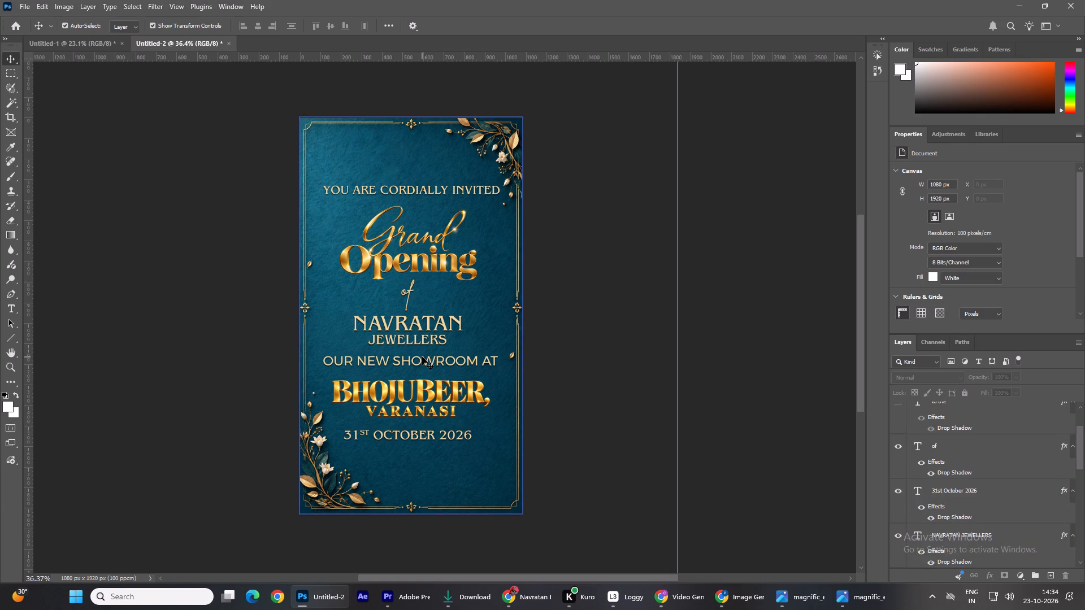
alt+drag(434, 358, 455, 455)
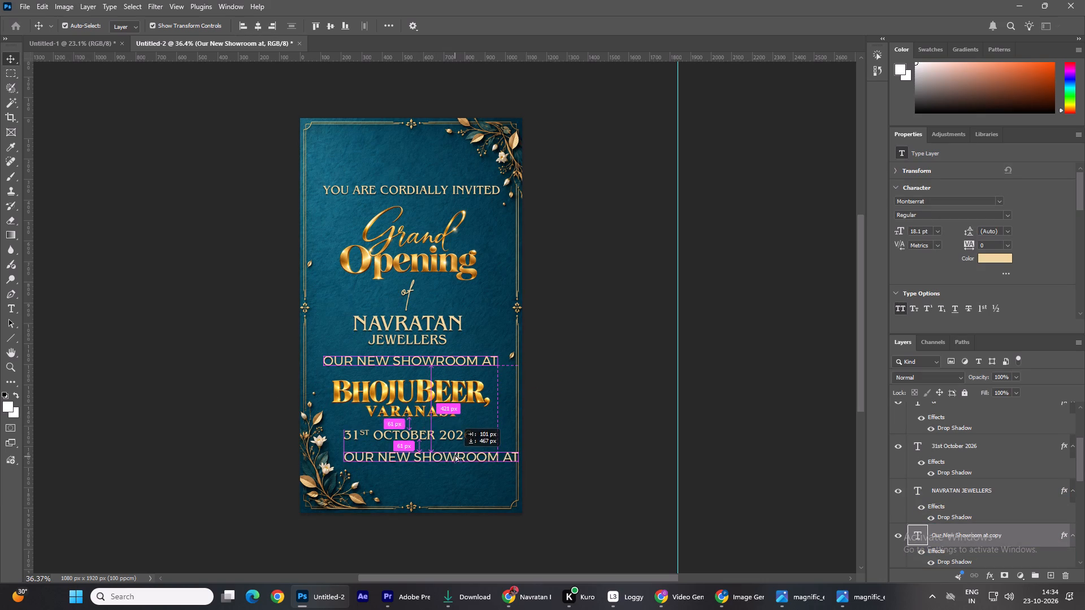
alt+drag(455, 455, 441, 457)
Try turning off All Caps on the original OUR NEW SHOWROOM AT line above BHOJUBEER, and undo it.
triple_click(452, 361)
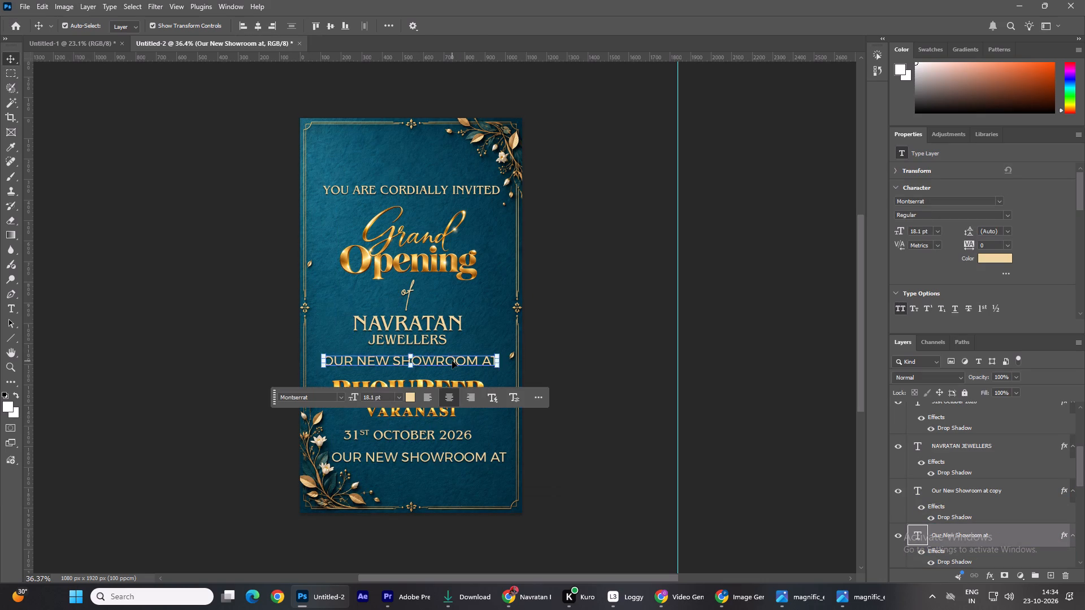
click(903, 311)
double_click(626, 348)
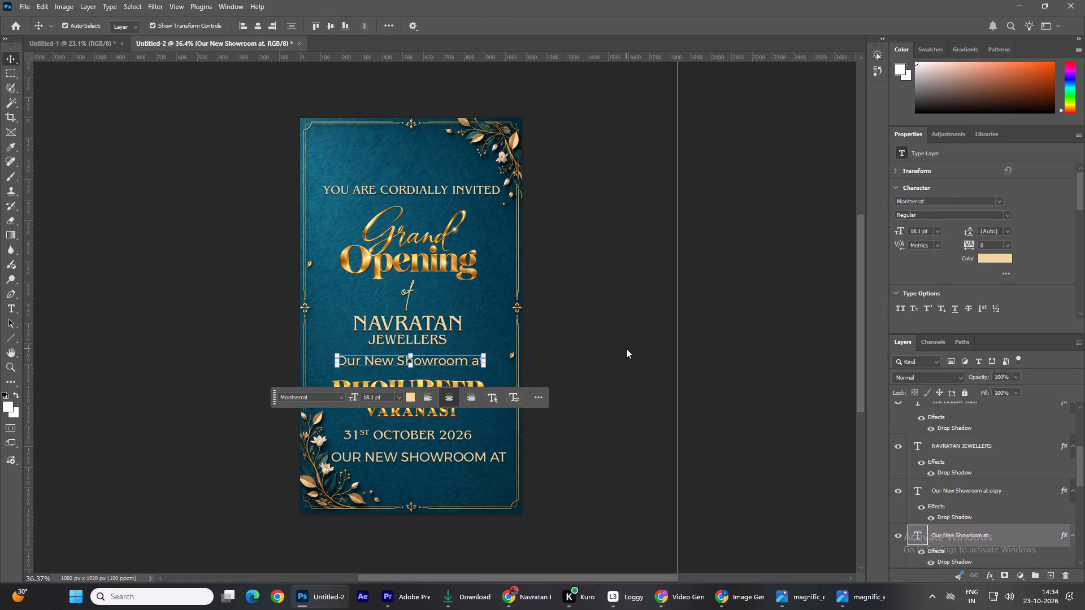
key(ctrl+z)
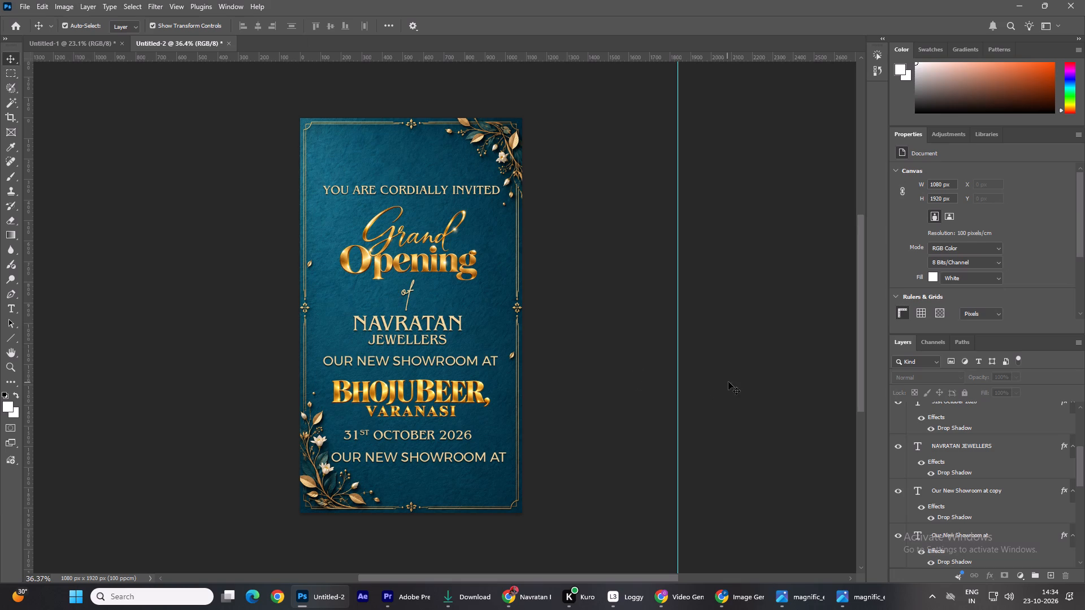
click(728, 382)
Copy the lines "Join us in celebrating a new chapter of timeless elegance and trust." from ChatGPT and return to Photoshop.
click(536, 596)
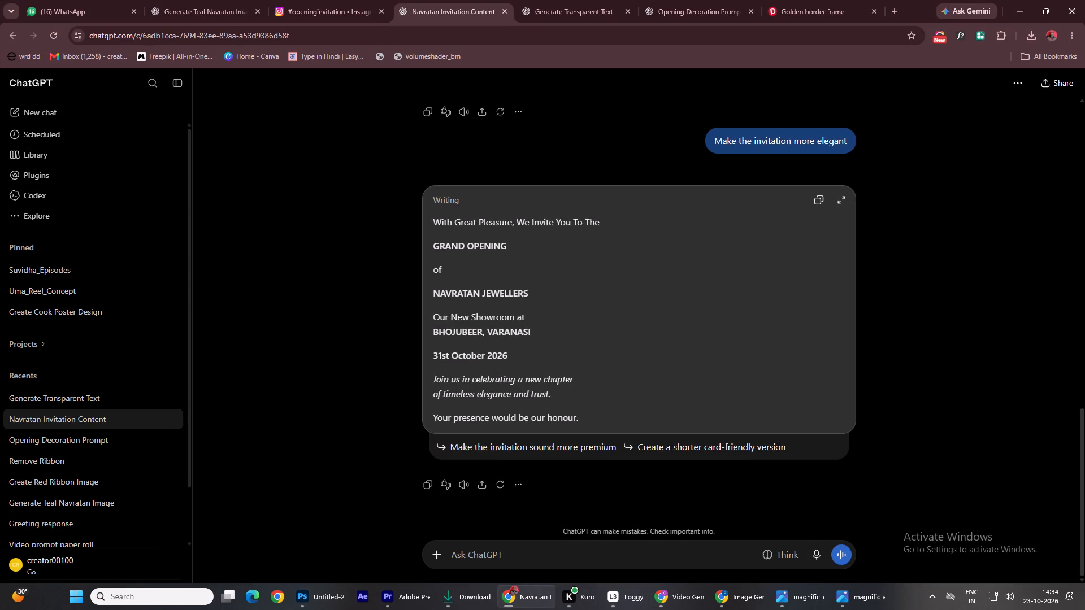
drag(433, 377, 570, 393)
key(ctrl+c)
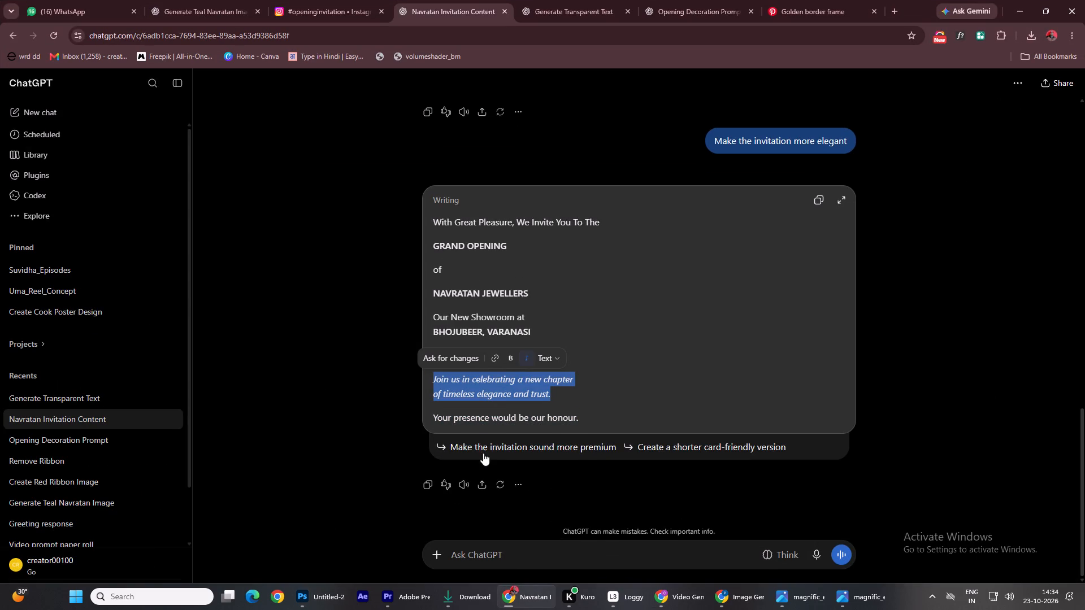
click(314, 596)
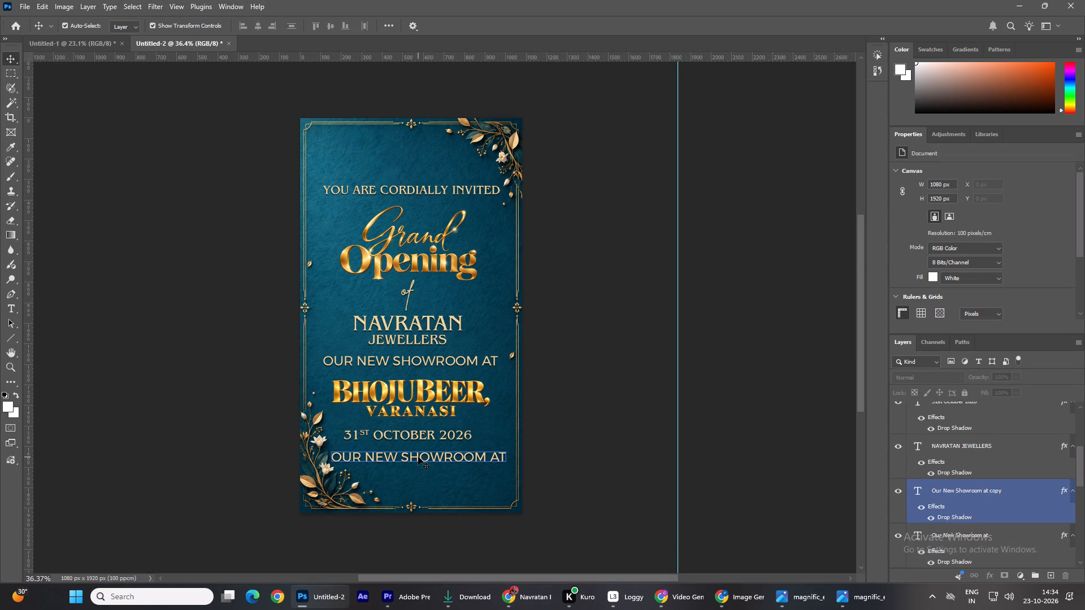
Replace the duplicated OUR NEW SHOWROOM AT line below the date with the copied "Join us" text and turn off All Caps.
triple_click(418, 457)
key(ctrl+v)
triple_click(470, 455)
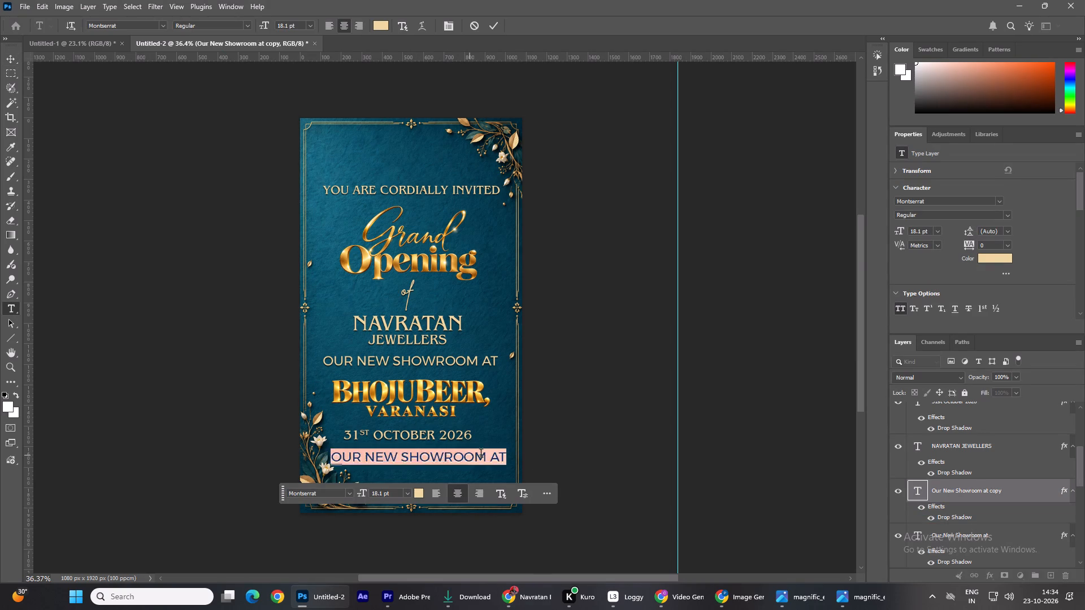
key(ctrl+v)
double_click(458, 467)
key(ctrl+a)
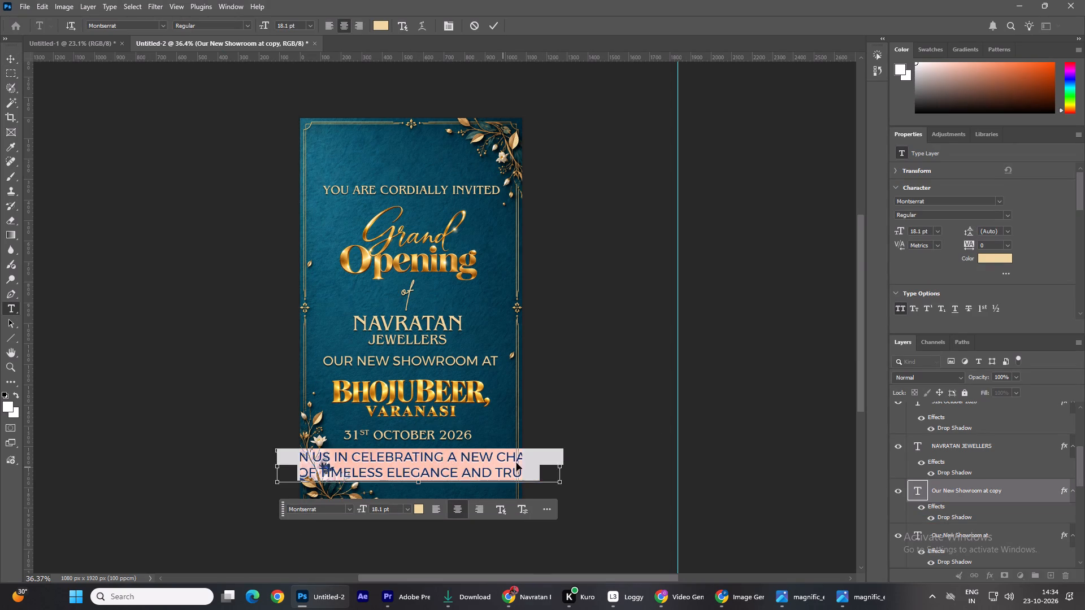
click(902, 303)
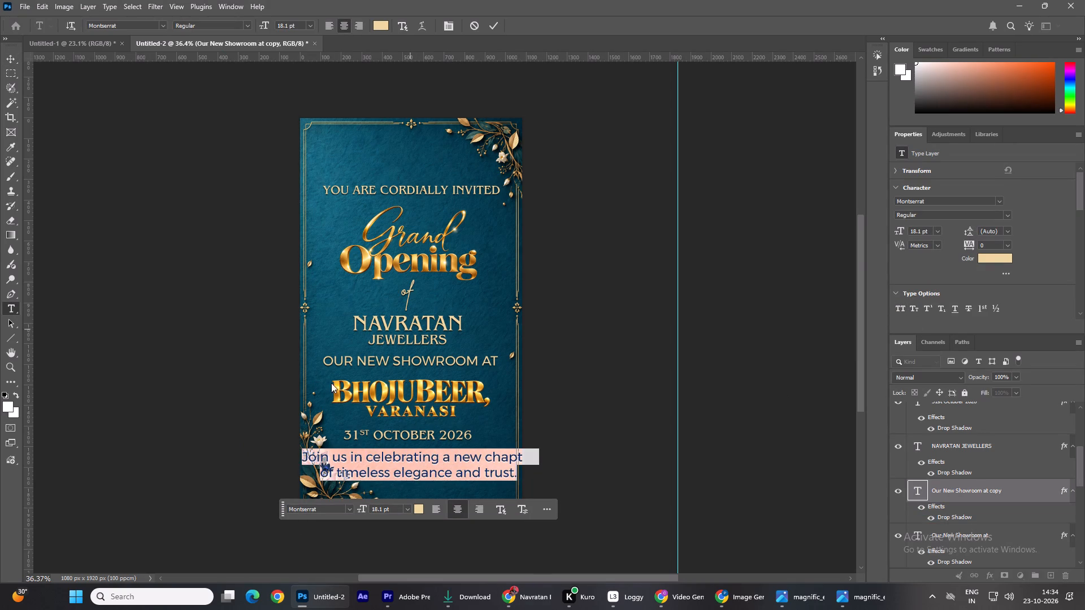
click(7, 56)
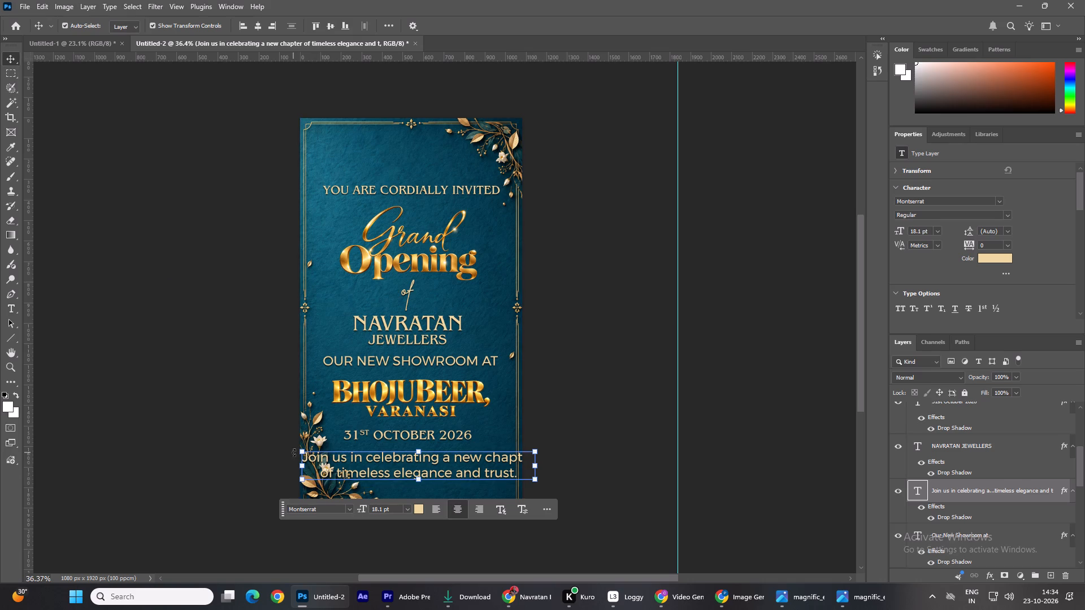
Scale the two-line "Join us in celebrating" text down to about 10.64 pt and place it just below the date.
drag(301, 452, 362, 465)
drag(539, 481, 536, 481)
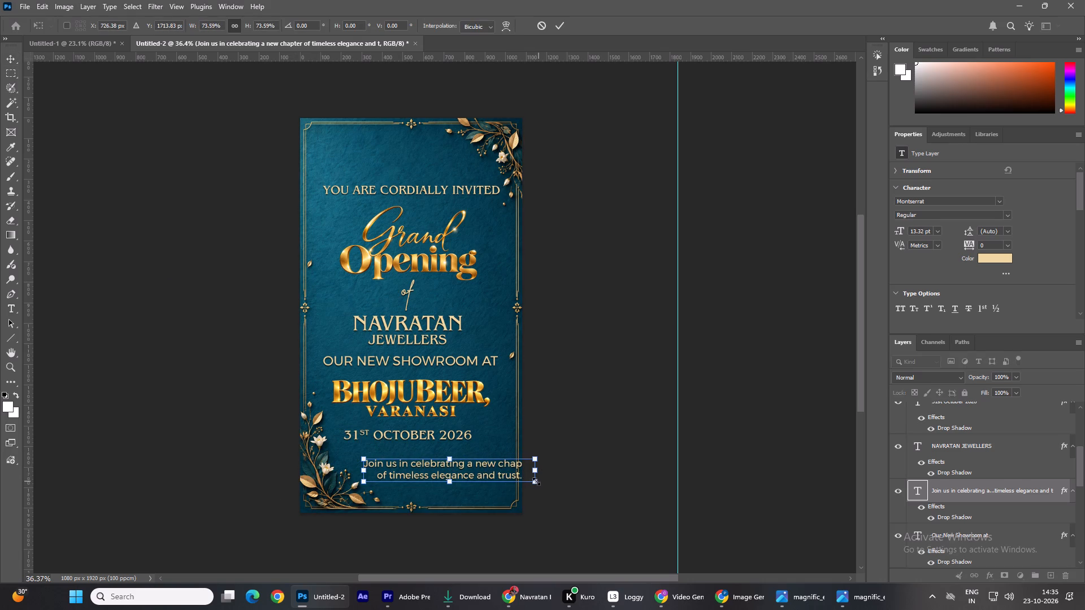
drag(536, 481, 505, 471)
drag(468, 470, 442, 461)
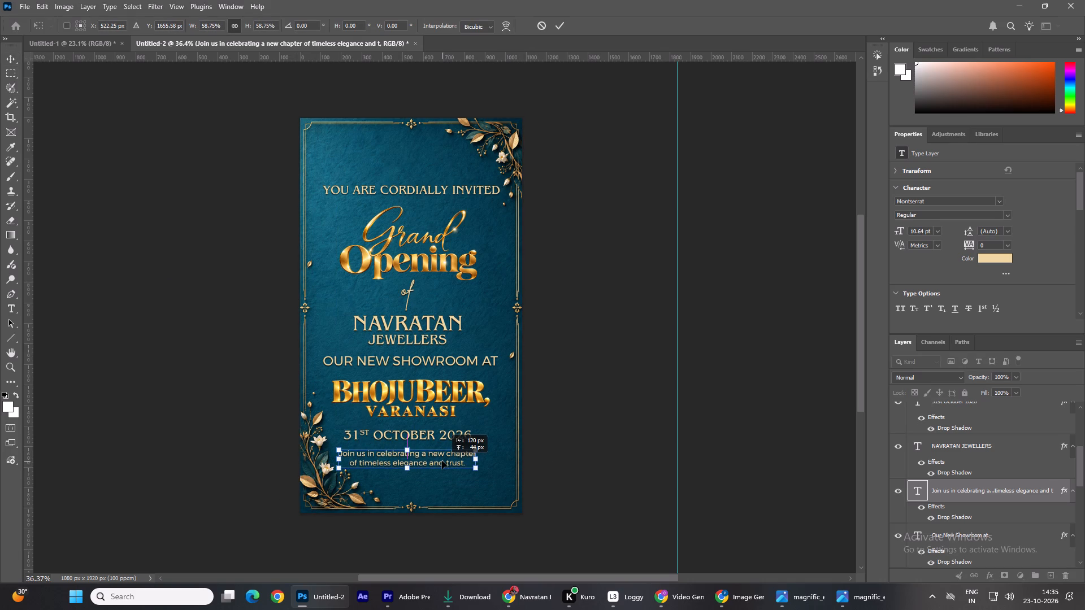
drag(442, 461, 440, 461)
click(489, 490)
click(590, 447)
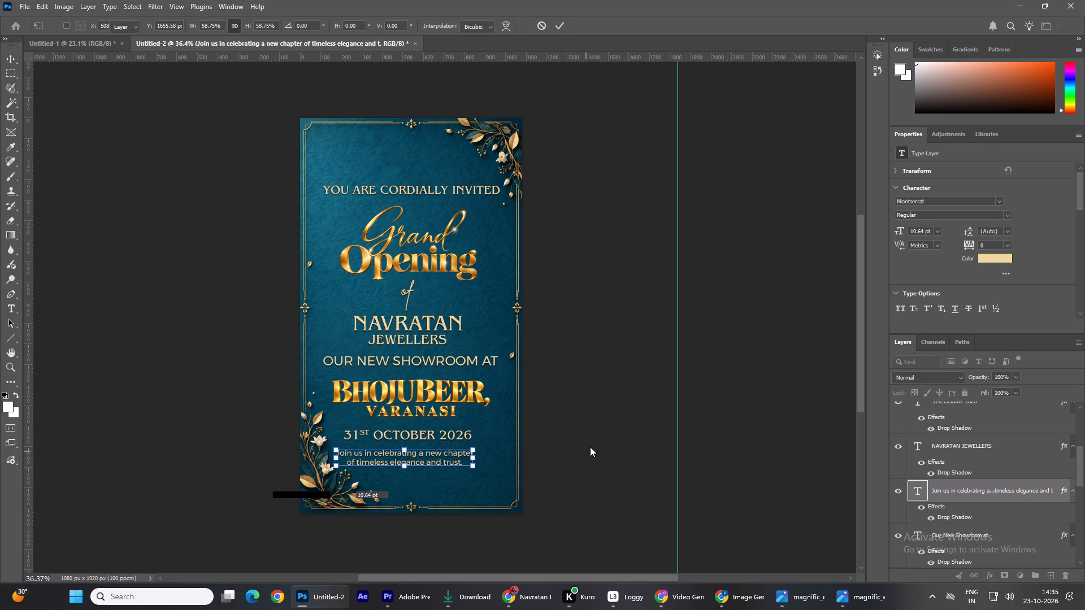
Align the "Join us in celebrating" text to the horizontal centre of the invitation.
click(437, 463)
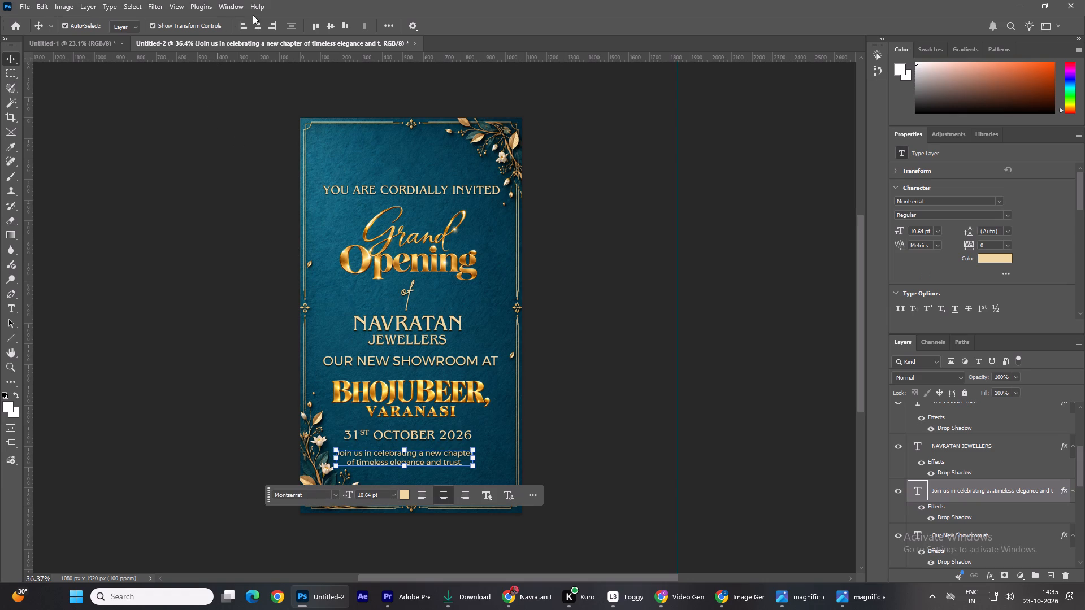
click(260, 25)
click(605, 416)
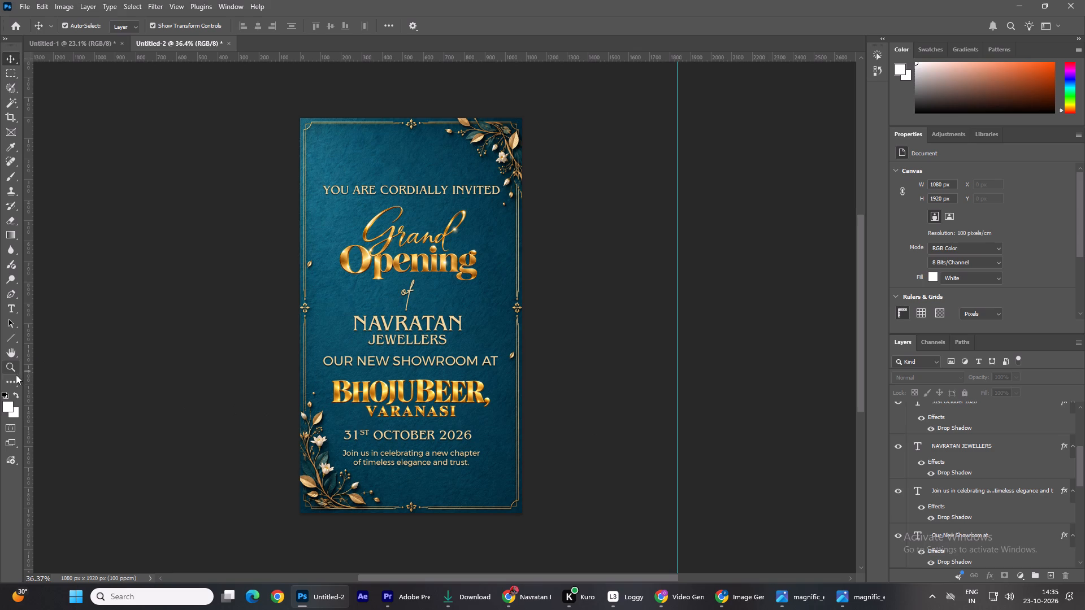
Draw a black-filled rectangle about 675 × 91 px over the 31ST OCTOBER 2026 line with the Rectangle tool.
right_click(9, 336)
click(60, 340)
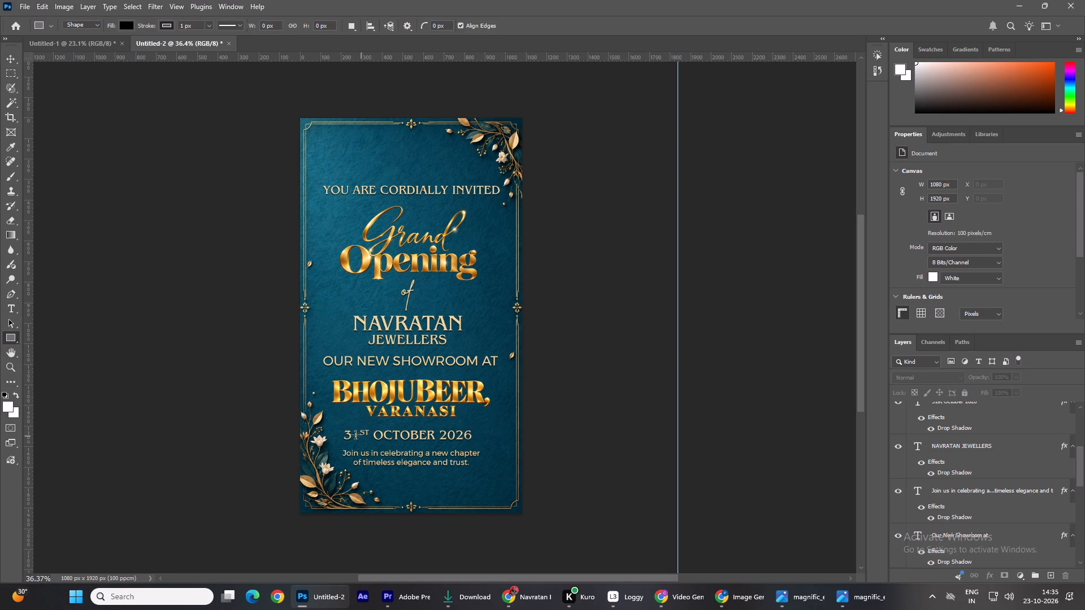
drag(338, 425, 474, 447)
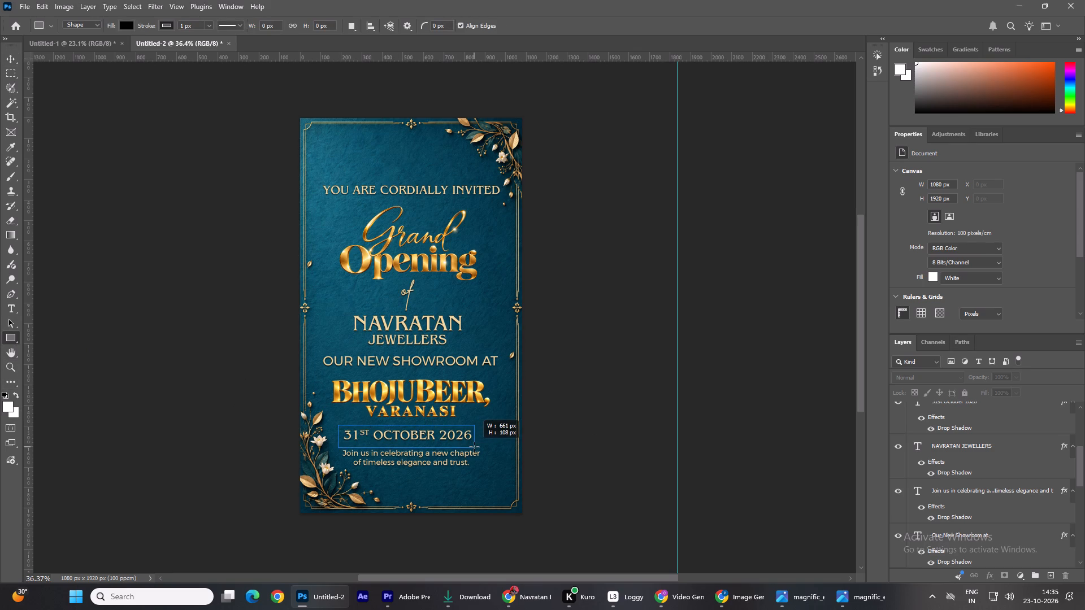
drag(474, 447, 477, 443)
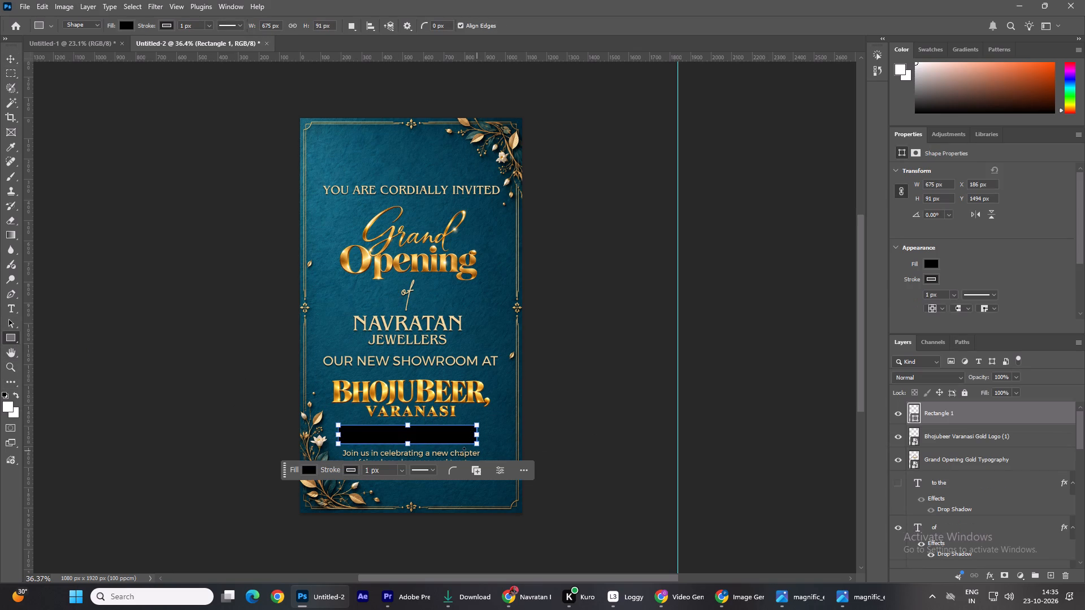
Fill the rectangle over the date with the recently used light gold colour and remove its stroke.
click(307, 466)
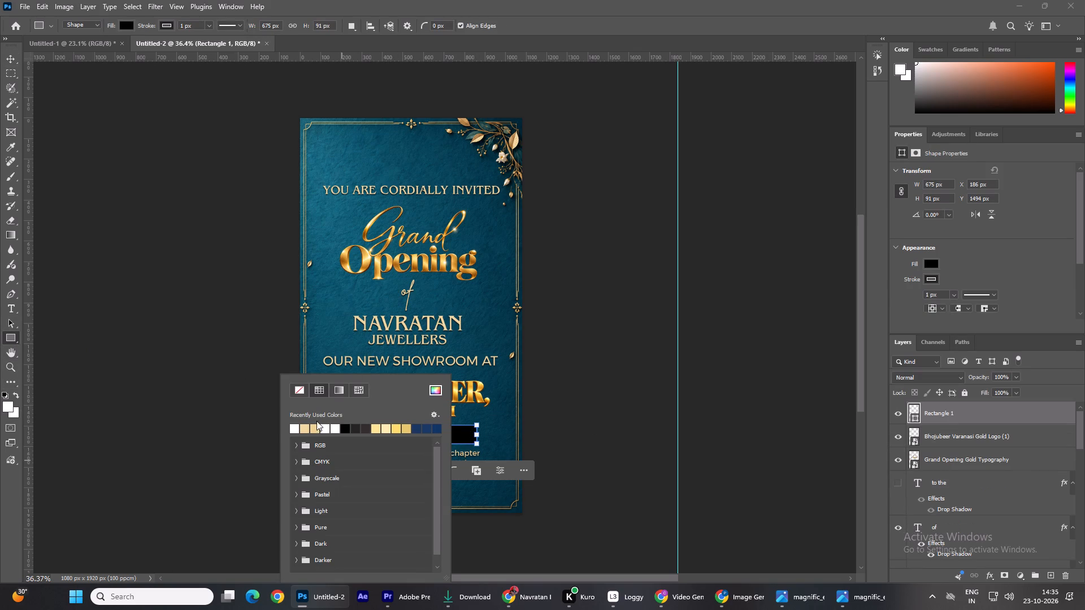
click(305, 430)
click(8, 59)
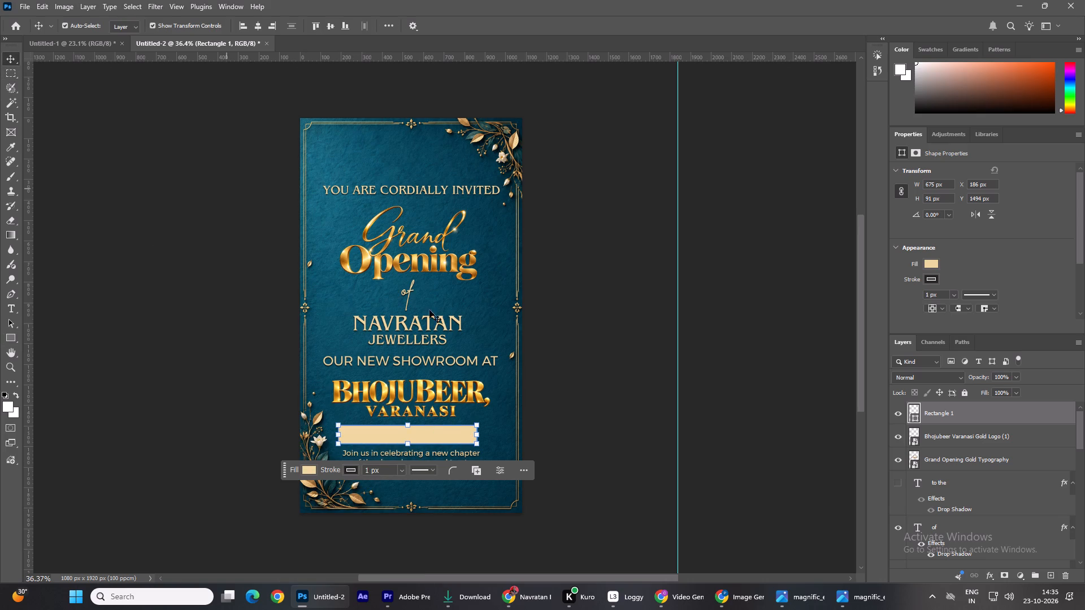
click(351, 466)
click(299, 389)
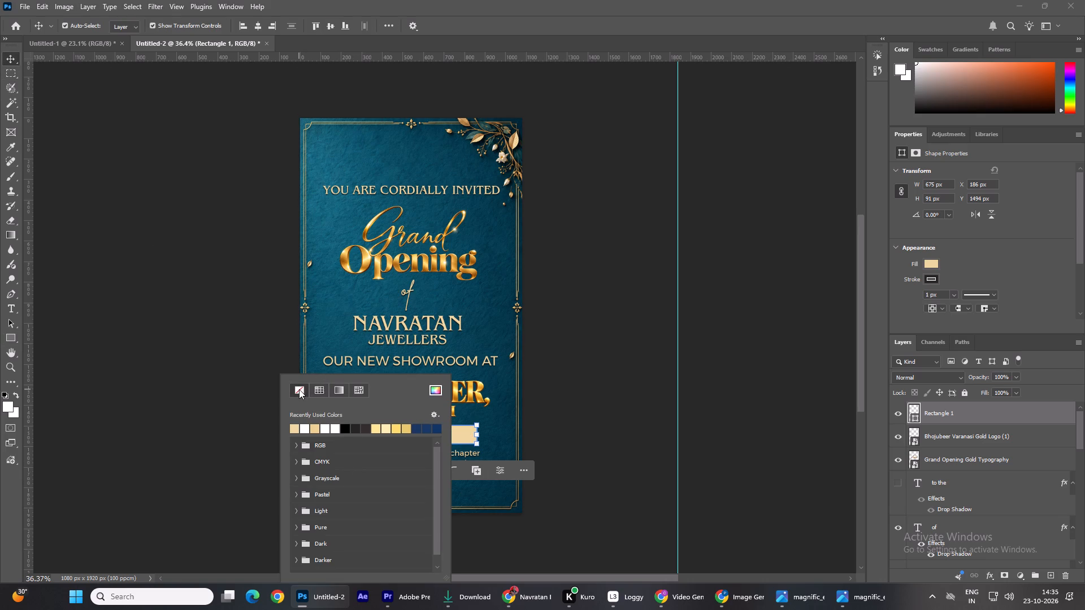
click(131, 148)
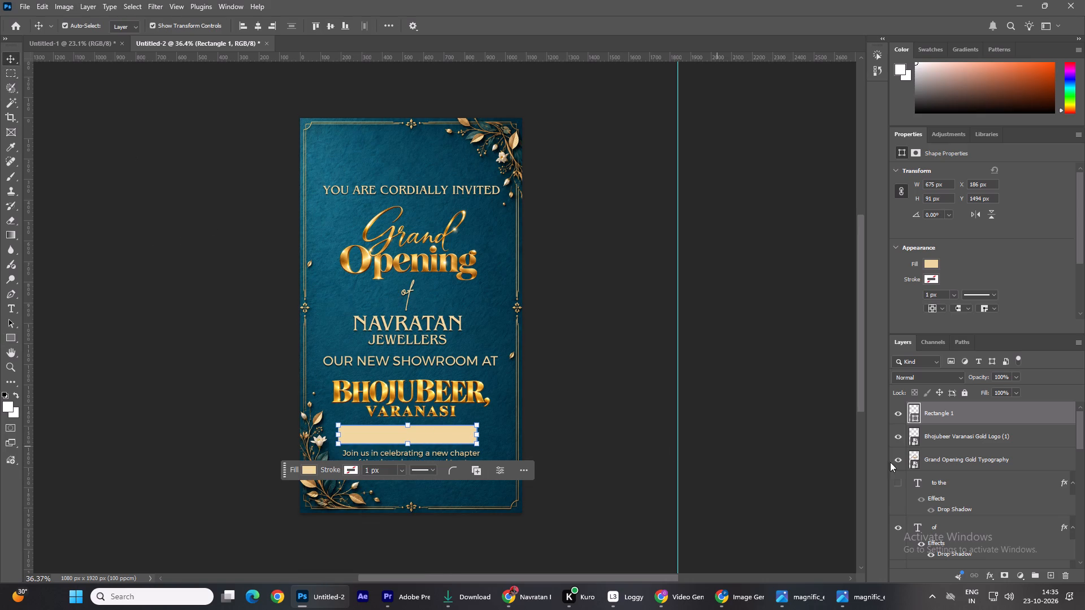
Shift the rectangle up off the date line and recolour the 31ST OCTOBER 2026 text to dark teal #023648.
click(962, 417)
click(572, 421)
drag(445, 435, 446, 416)
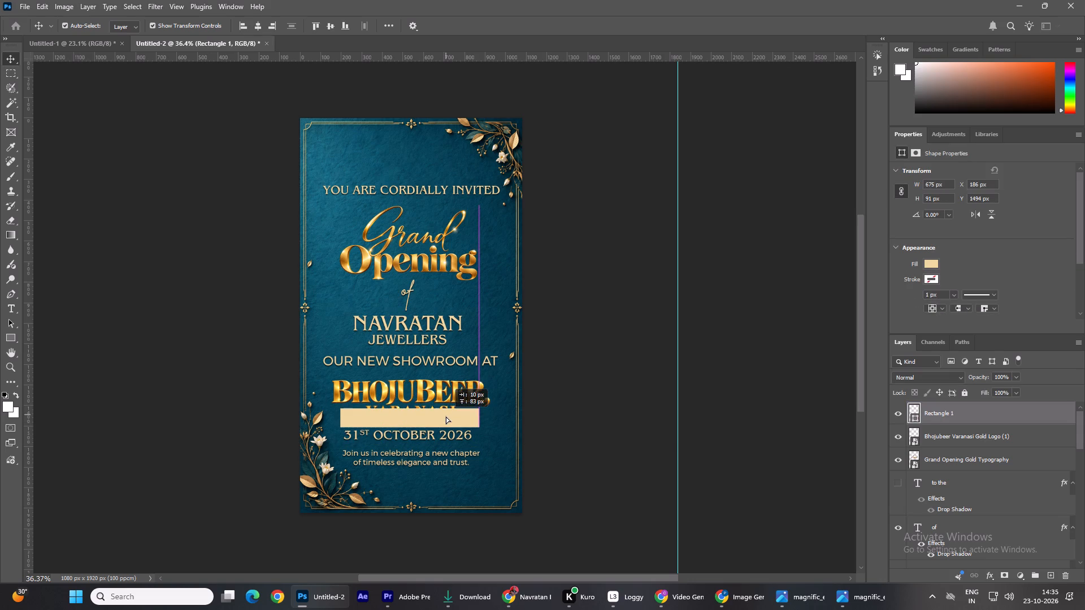
drag(446, 416, 446, 417)
click(443, 435)
click(562, 419)
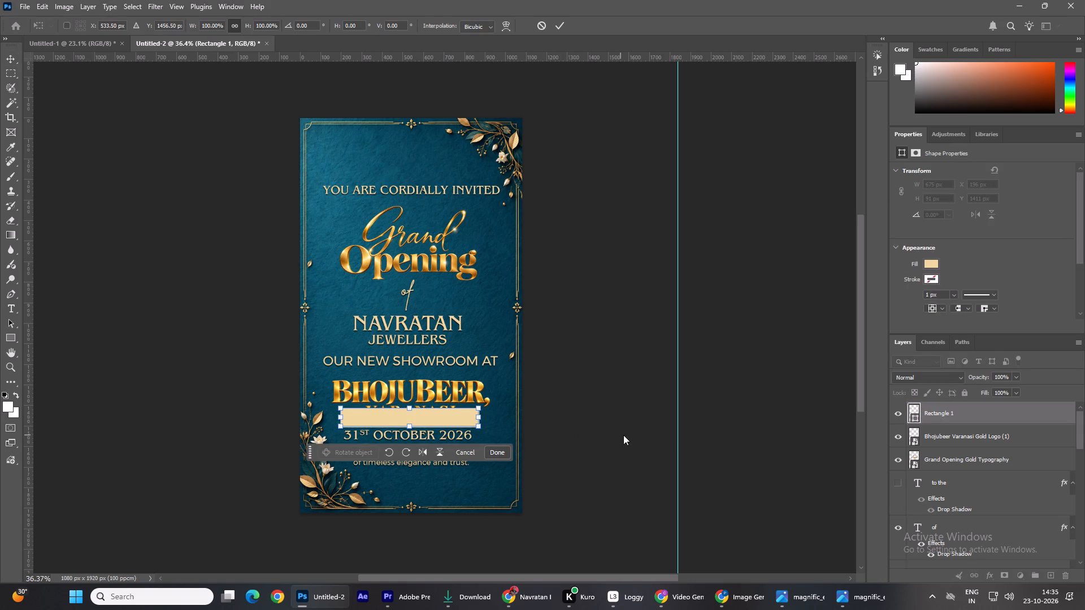
click(490, 453)
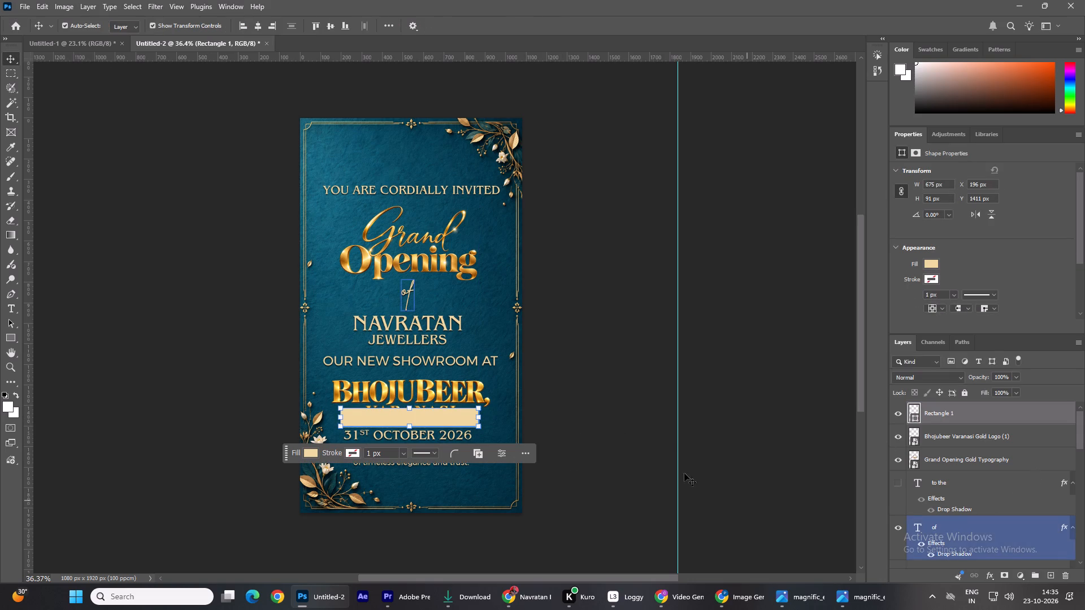
click(668, 390)
double_click(450, 434)
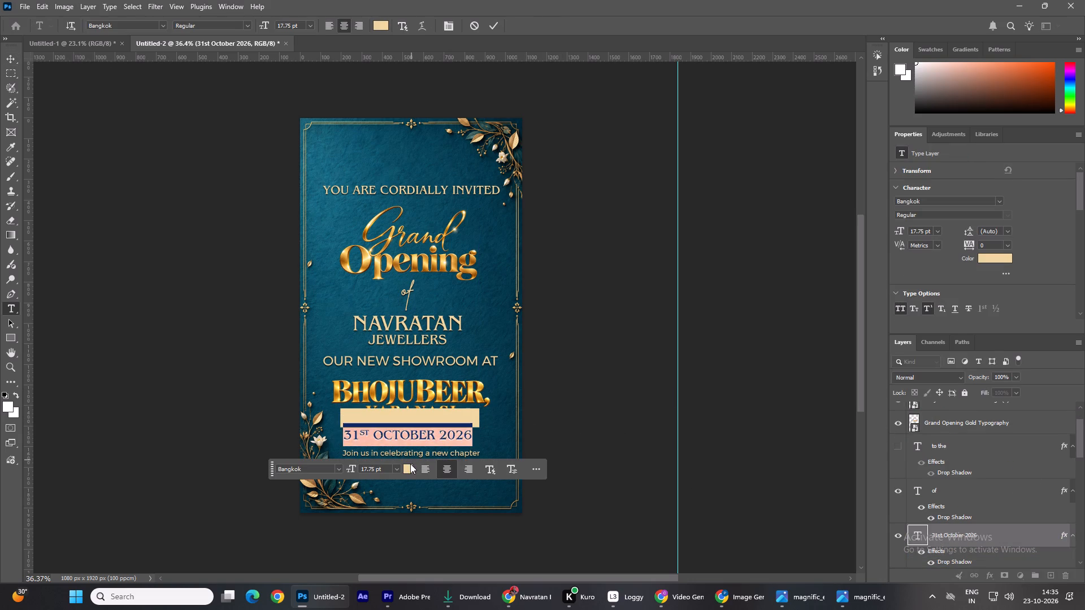
click(409, 465)
click(492, 435)
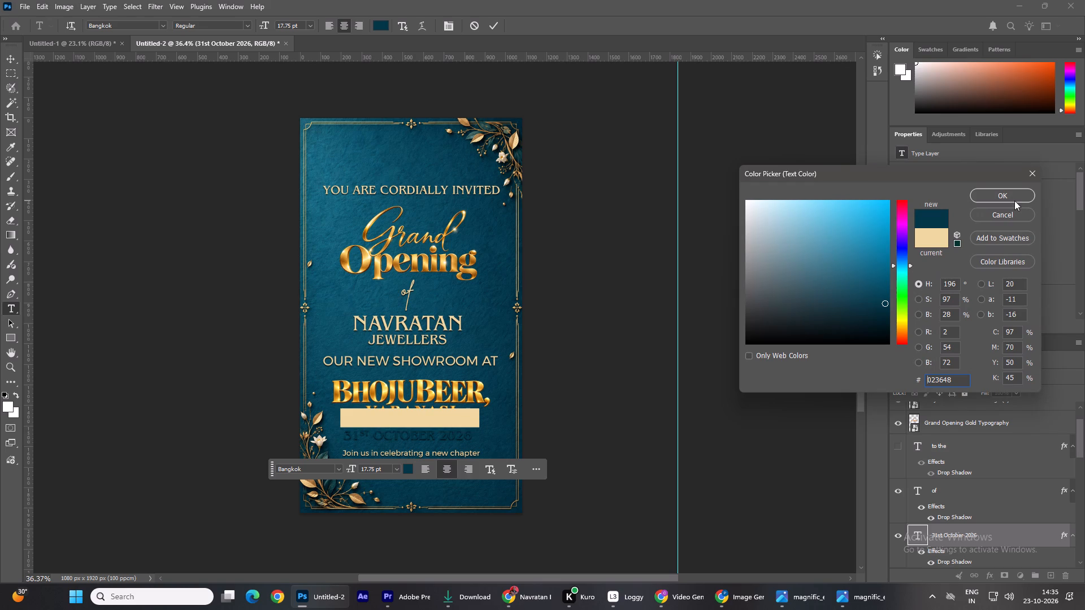
click(1014, 201)
Reorder the Rectangle 1 layer beneath the 31st October 2026 text layer and position the shape behind the date.
scroll(975, 432, up, 4)
drag(978, 411, 979, 462)
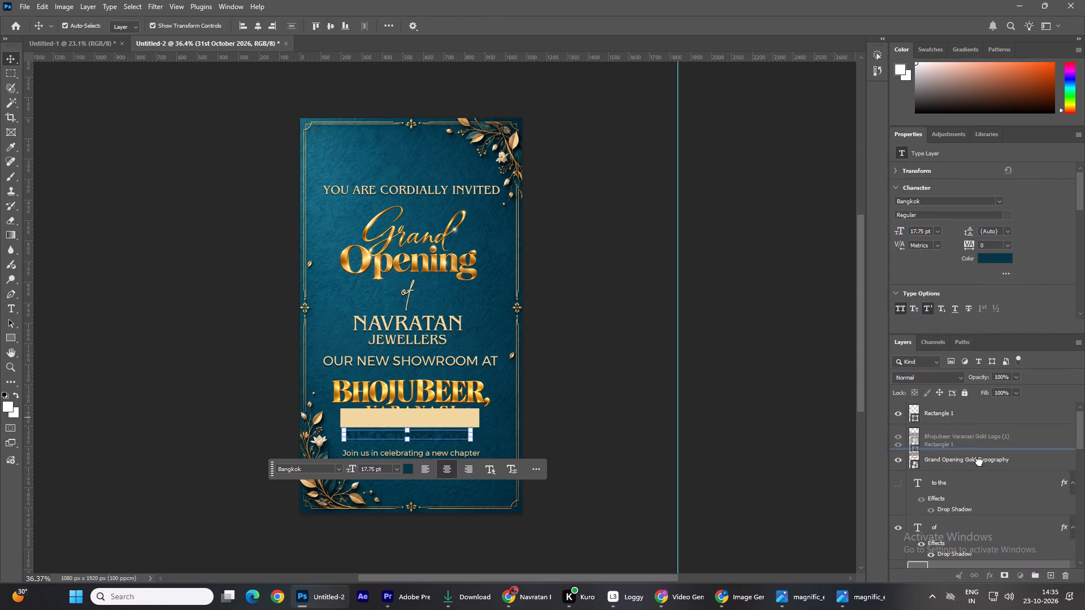
drag(979, 462, 979, 533)
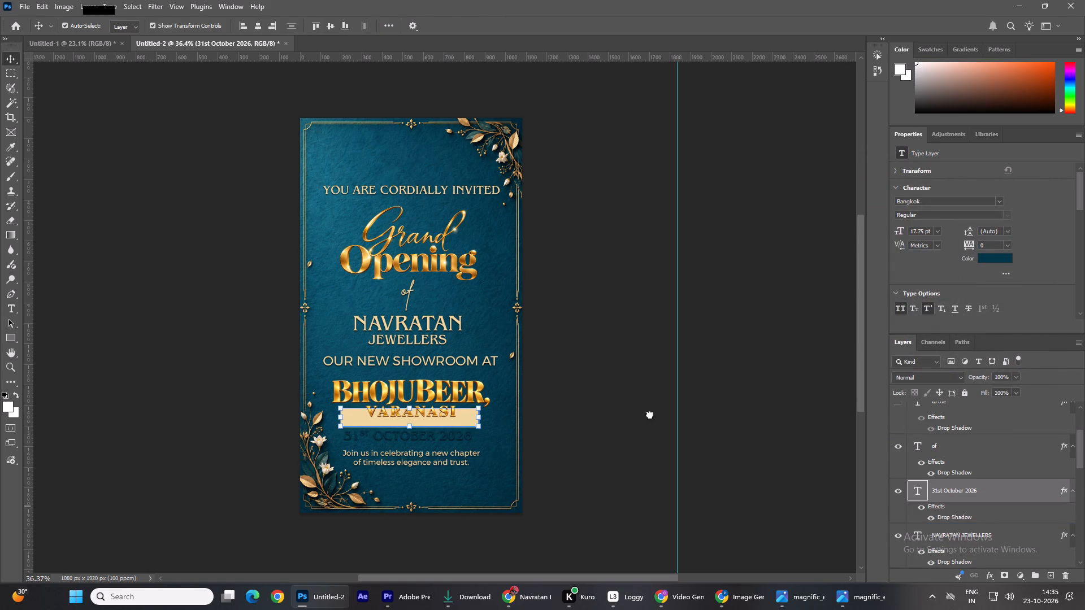
drag(460, 422, 458, 437)
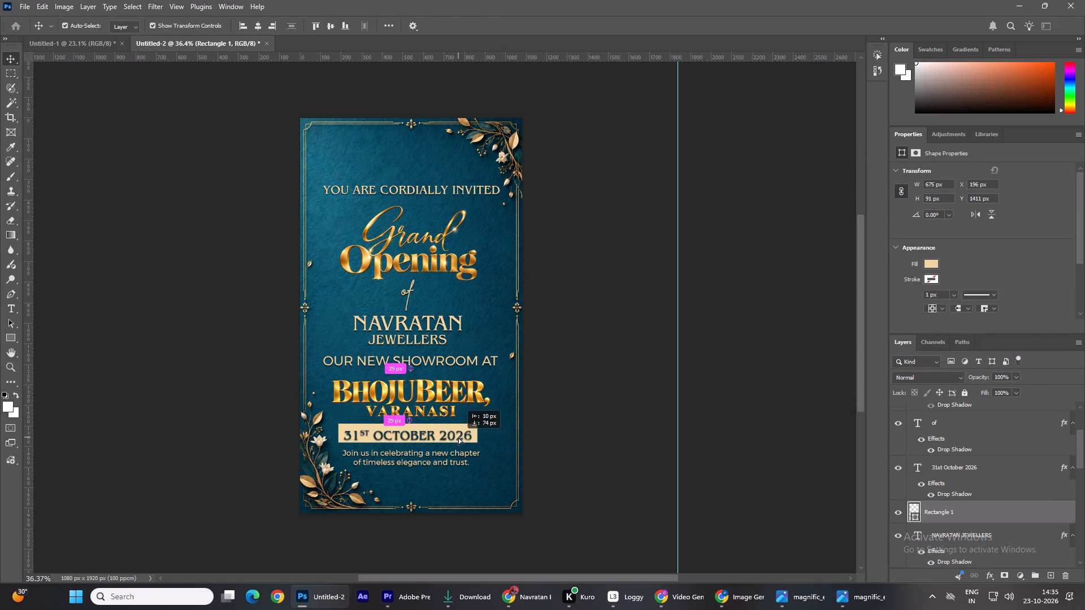
drag(458, 437, 458, 439)
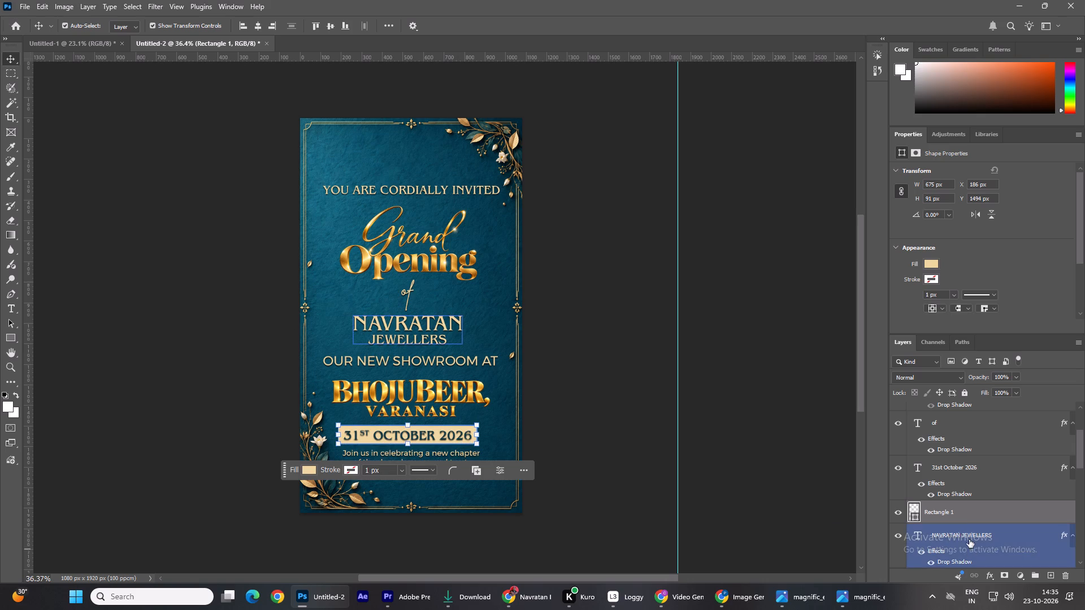
Hide the Drop Shadow effect on the 31st October 2026 text layer.
click(968, 473)
click(930, 491)
click(603, 400)
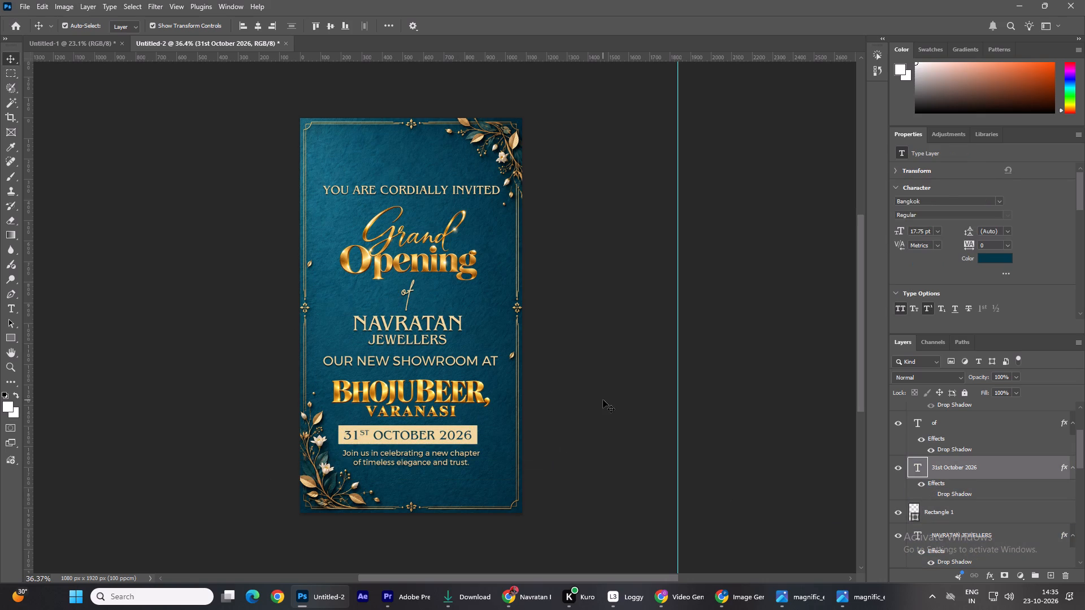
Reduce the date's backing rectangle to about 68 px high and nudge it up to sit evenly behind the text.
click(956, 508)
scroll(390, 439, up, 9)
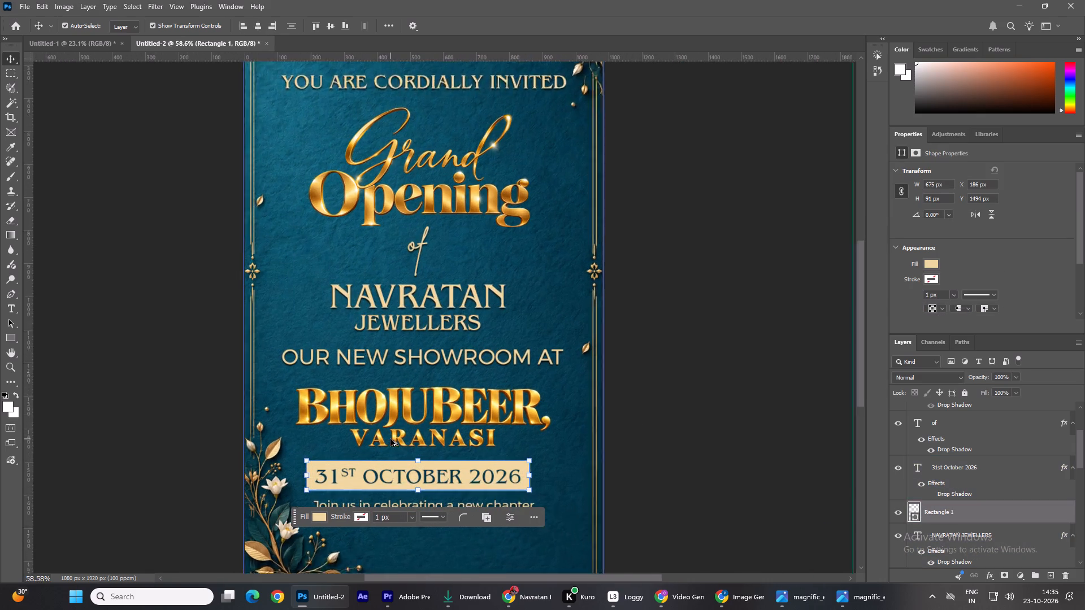
scroll(413, 461, down, 4)
shift+click(423, 426)
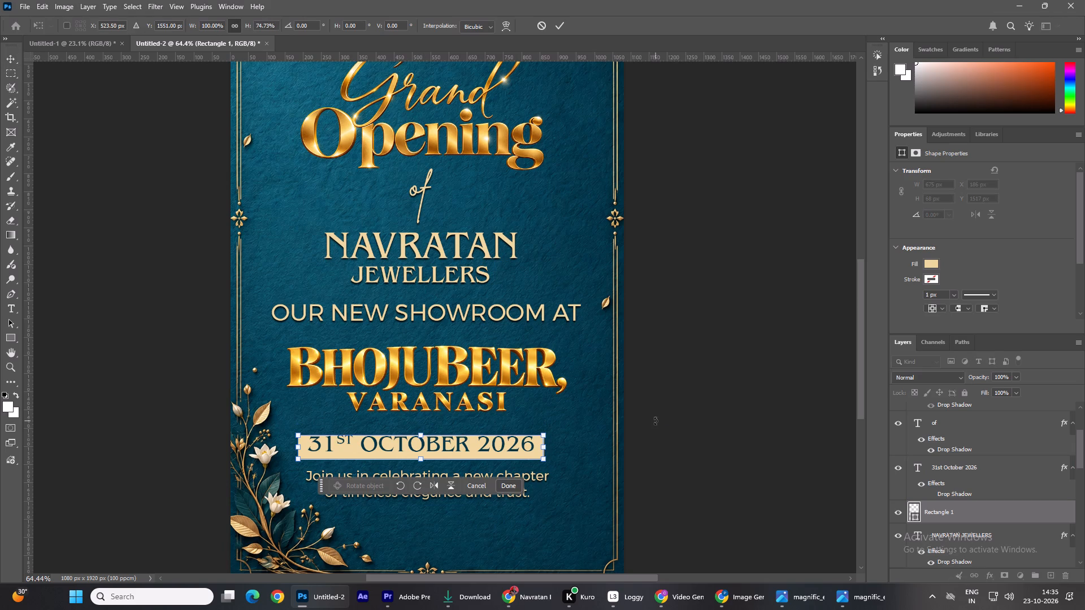
key(Up)
key(Up)
key(Up)
key(Up)
key(Up)
key(Up)
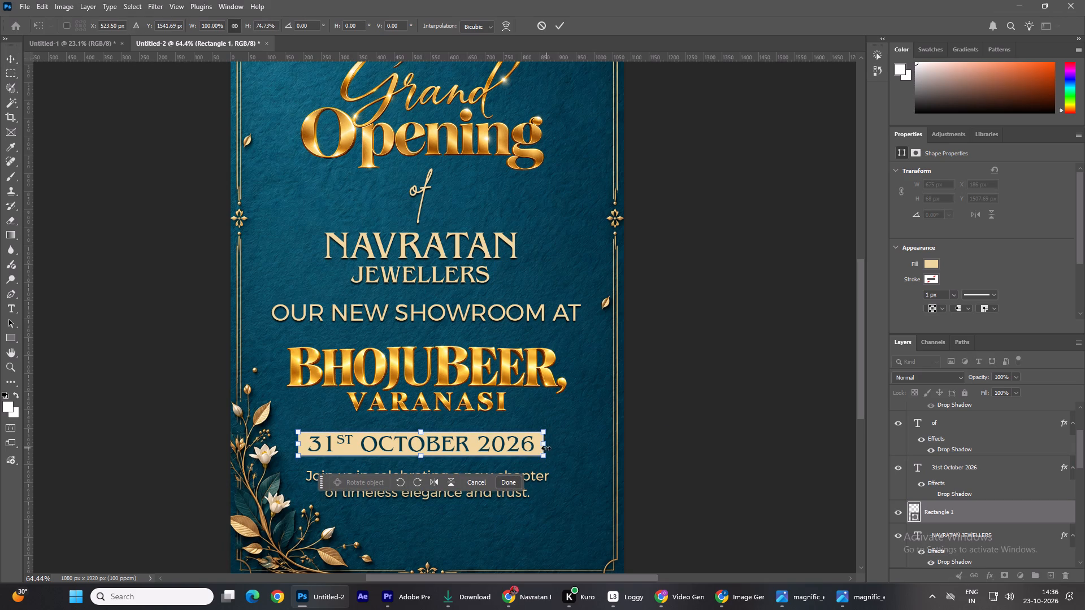
click(508, 481)
click(710, 441)
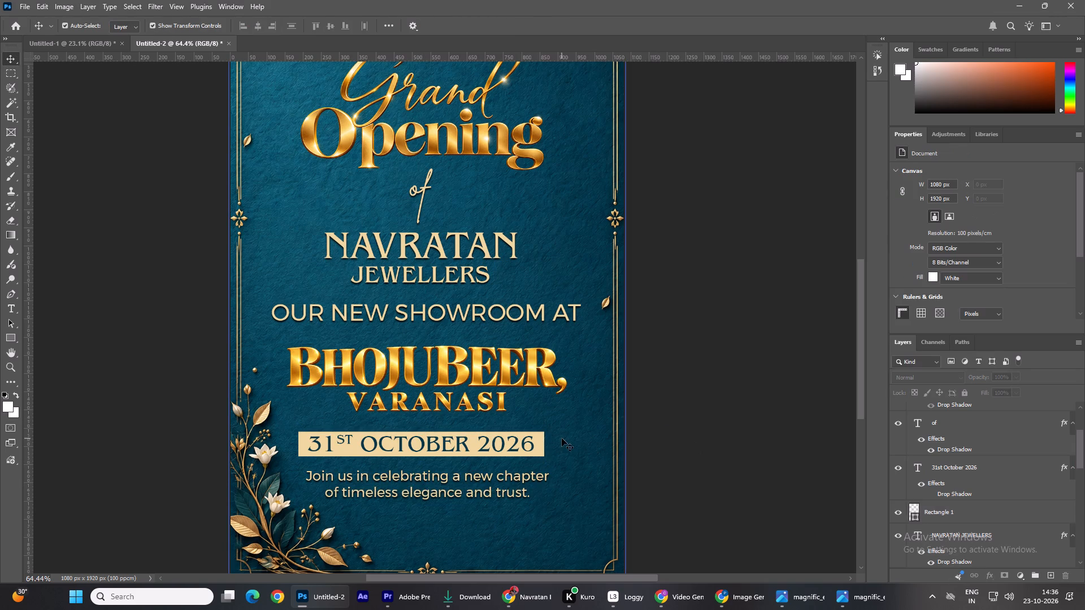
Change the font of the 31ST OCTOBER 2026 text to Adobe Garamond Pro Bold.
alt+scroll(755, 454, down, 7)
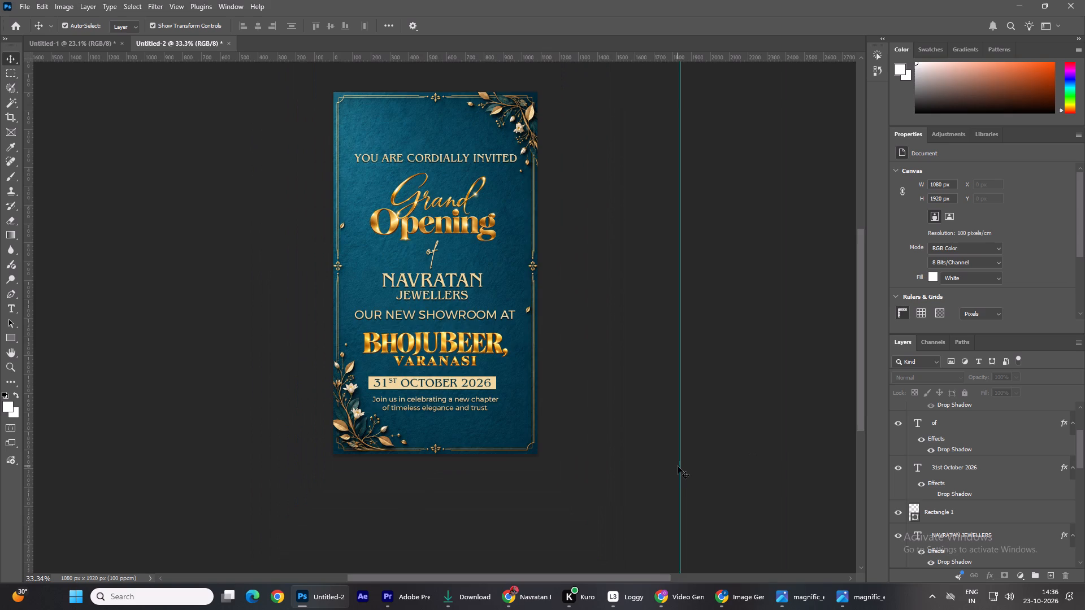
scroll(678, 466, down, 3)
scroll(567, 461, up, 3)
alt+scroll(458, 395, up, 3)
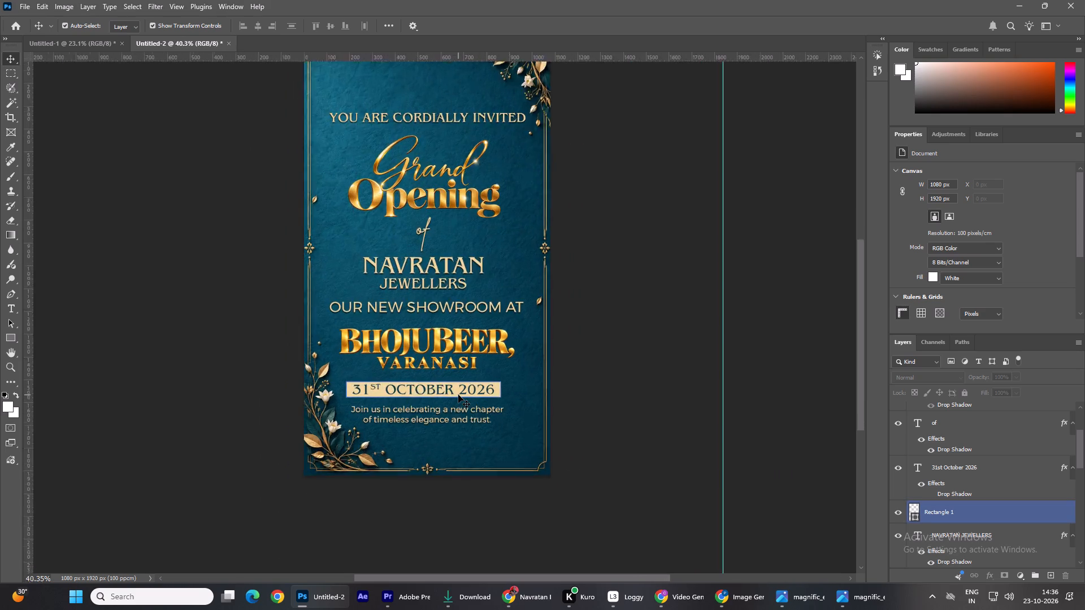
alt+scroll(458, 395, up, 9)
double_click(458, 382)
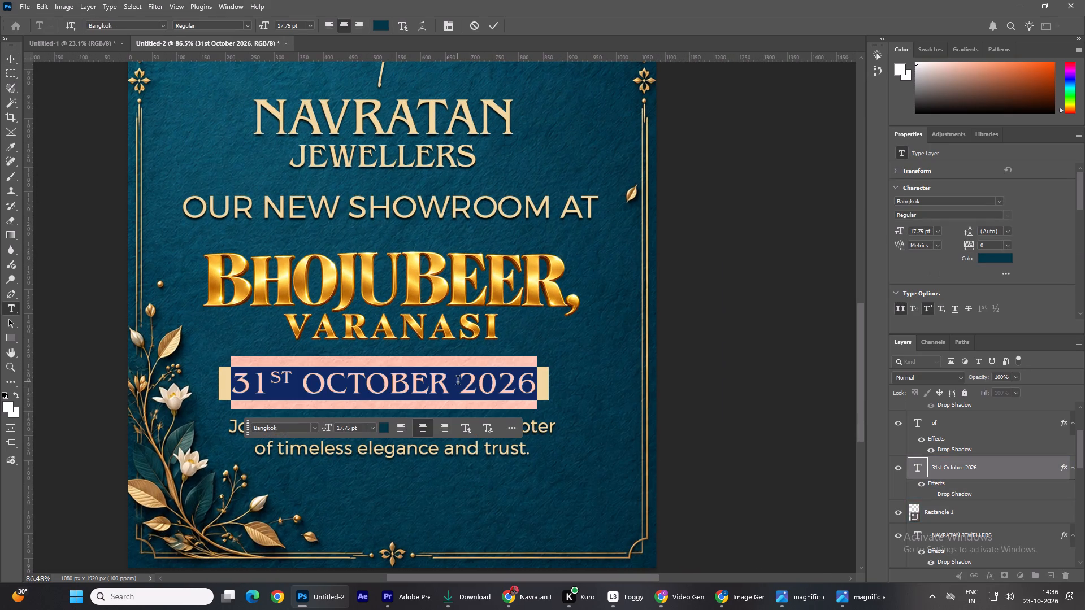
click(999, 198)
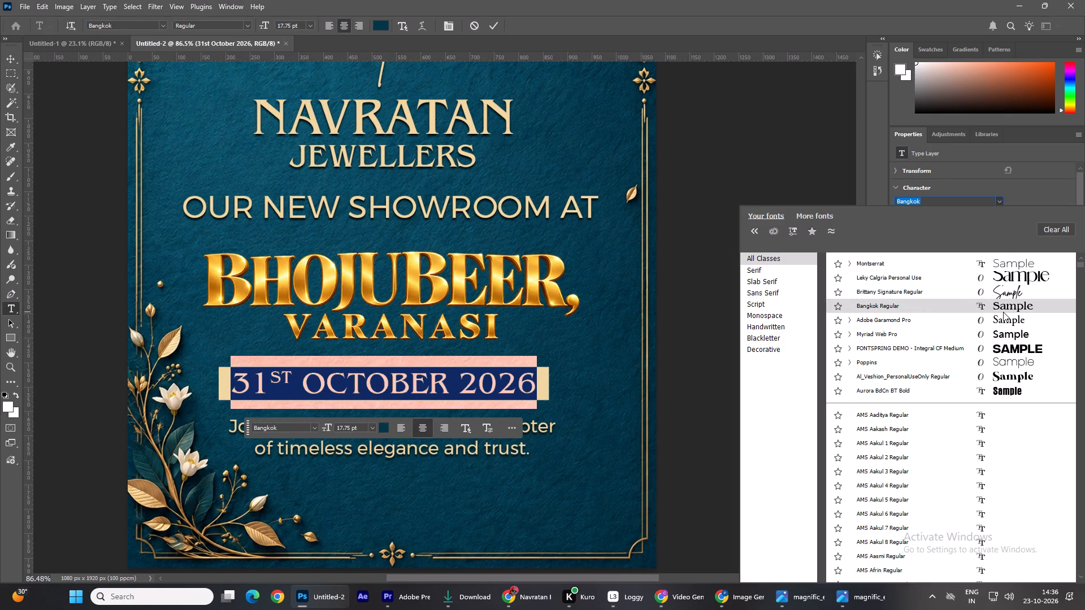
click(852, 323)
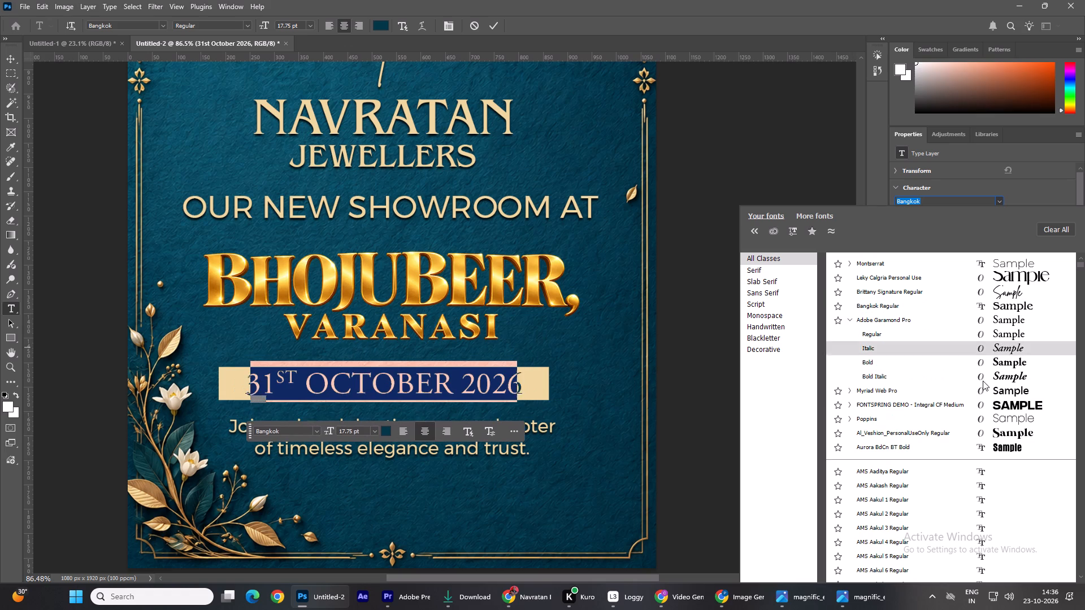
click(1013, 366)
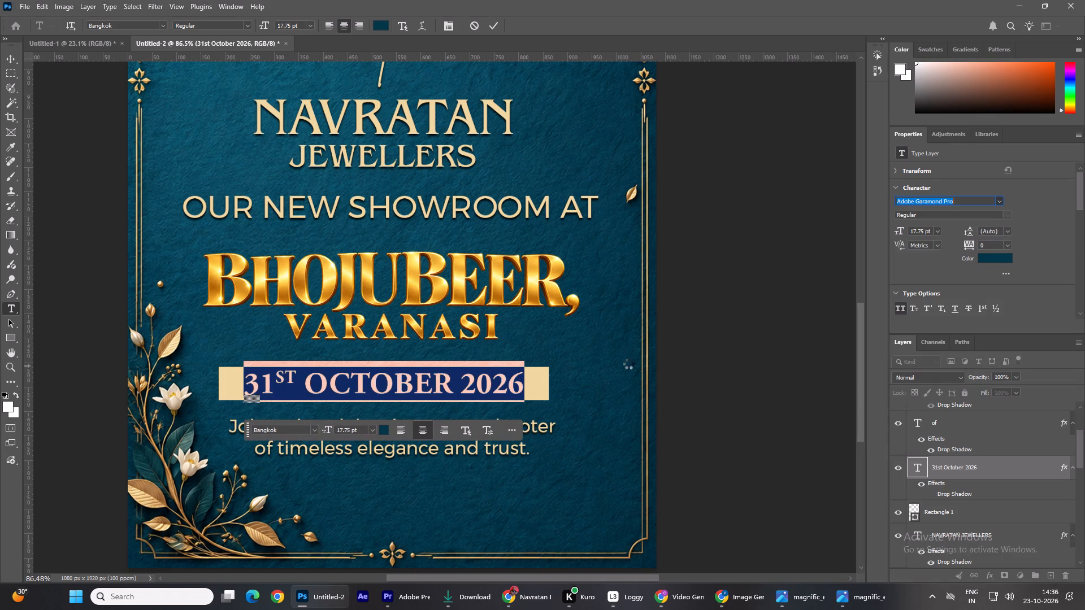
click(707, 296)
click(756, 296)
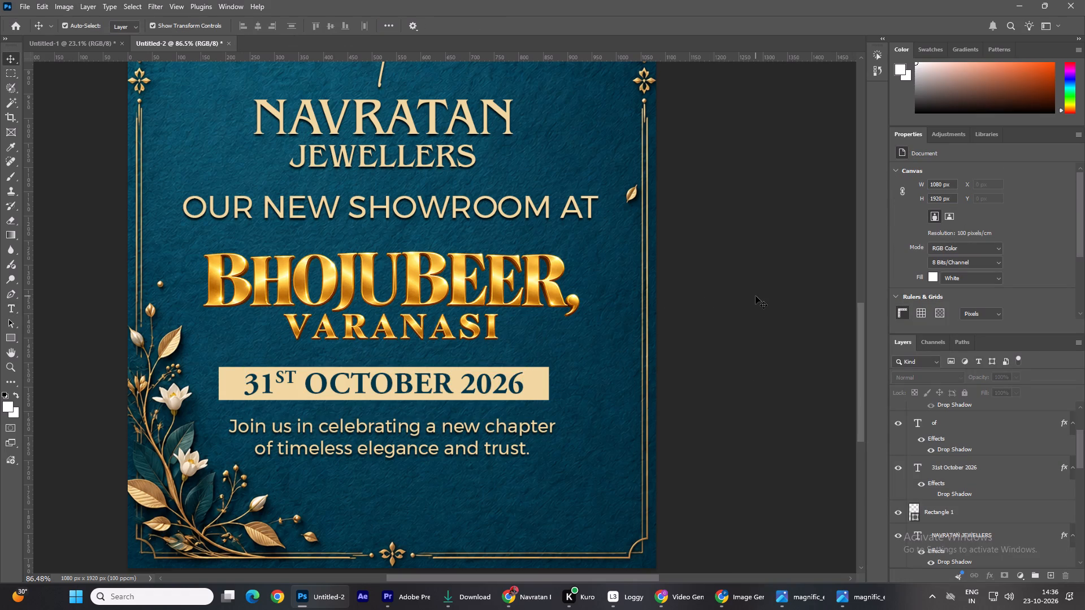
Change the font of the 31ST OCTOBER 2026 text to Poppins SemiBold.
alt+scroll(756, 296, down, 7)
double_click(424, 352)
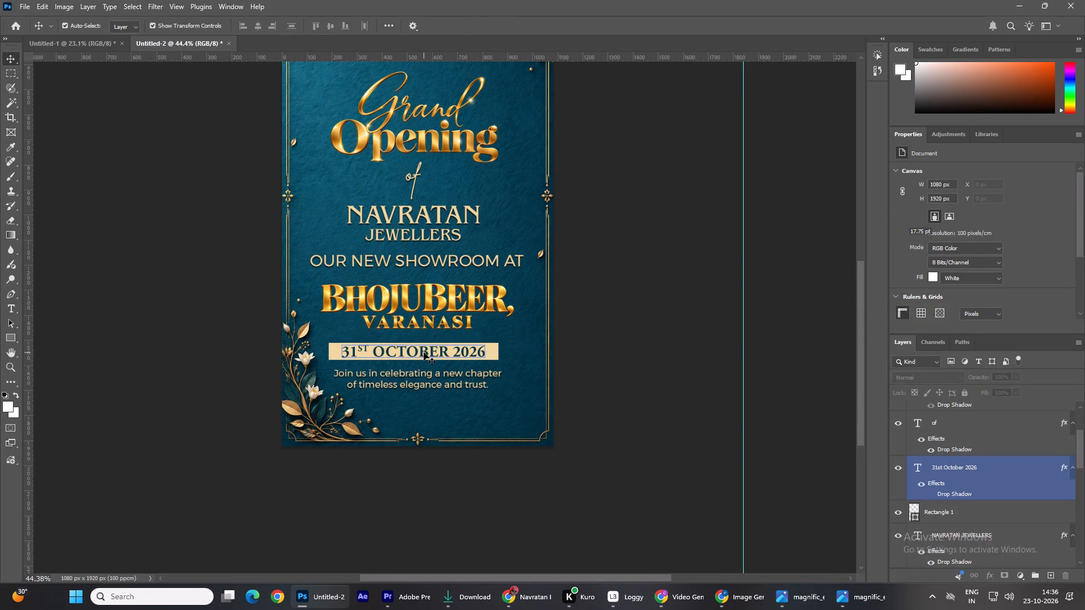
click(424, 352)
click(1000, 203)
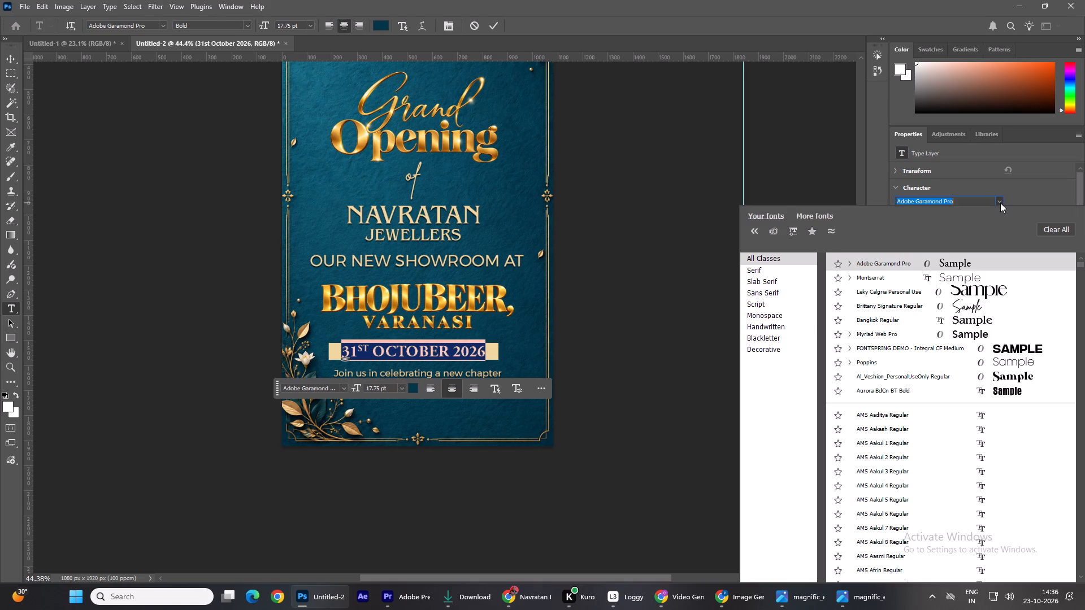
click(850, 364)
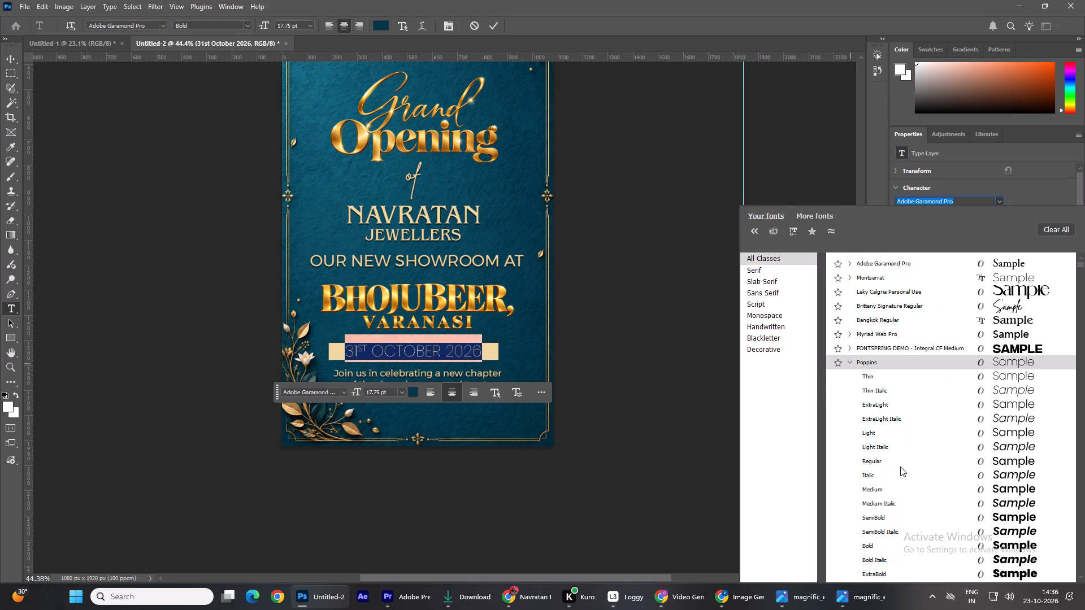
click(1013, 515)
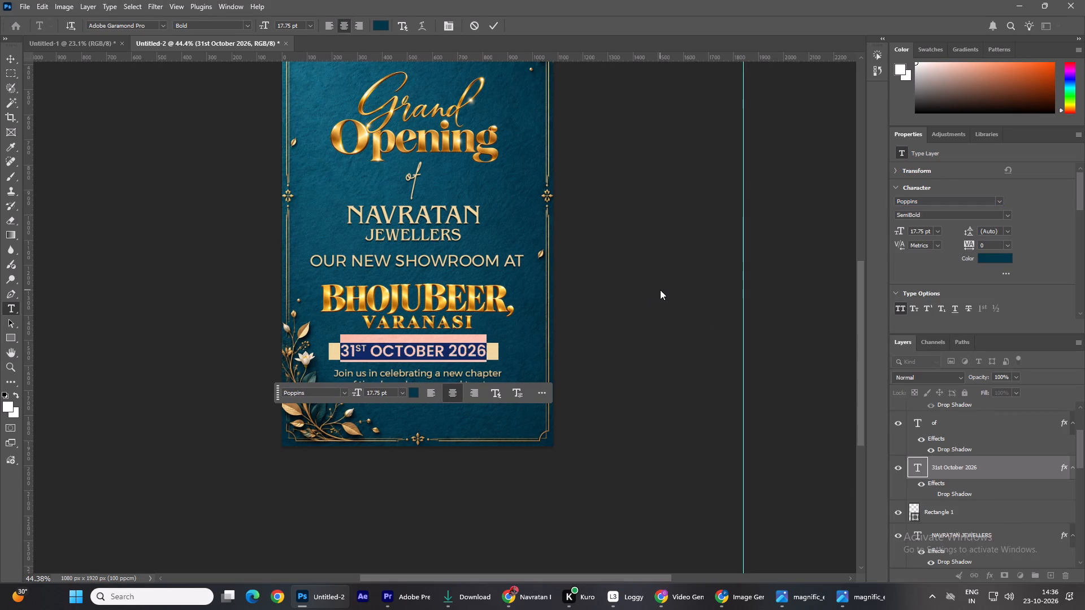
double_click(660, 290)
Nudge the 31ST OCTOBER 2026 text slightly down so it sits vertically centred on its backing rectangle.
alt+scroll(660, 290, down, 3)
scroll(660, 290, down, 3)
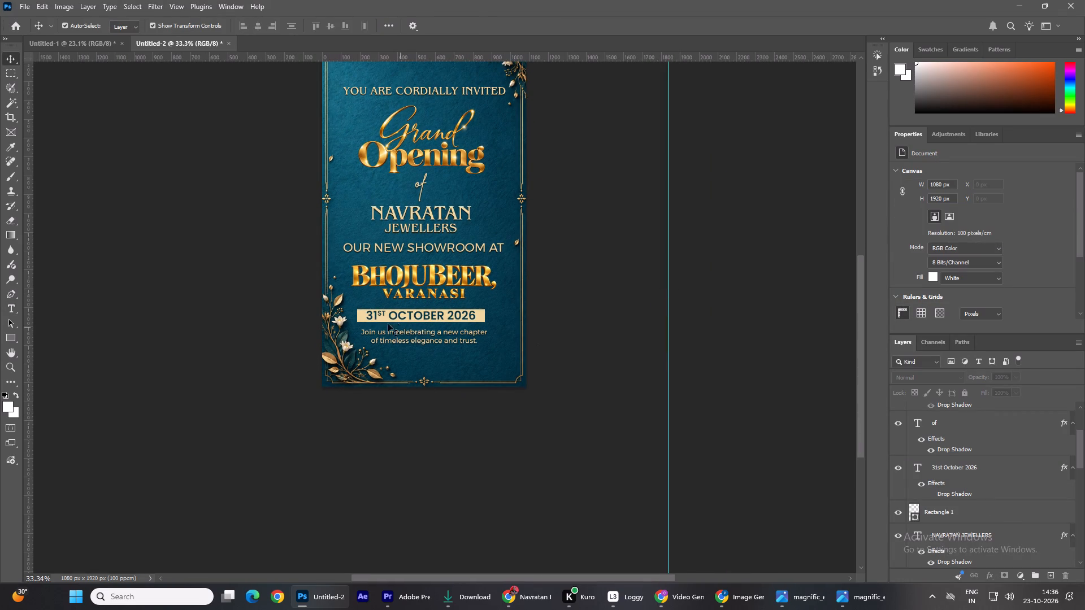
alt+scroll(397, 318, up, 6)
click(450, 320)
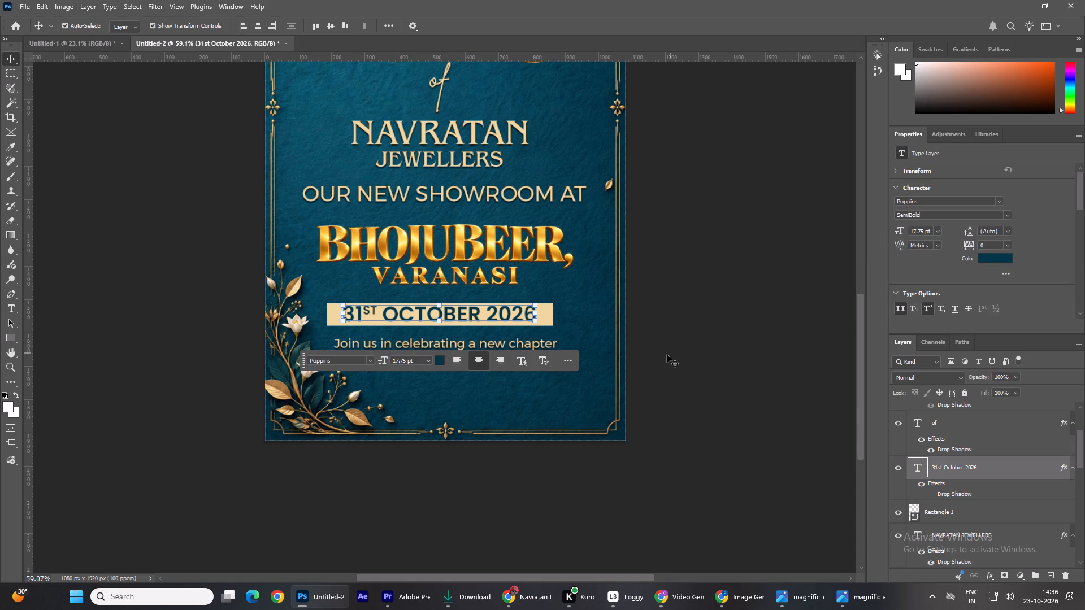
key(Down)
key(Down)
click(730, 327)
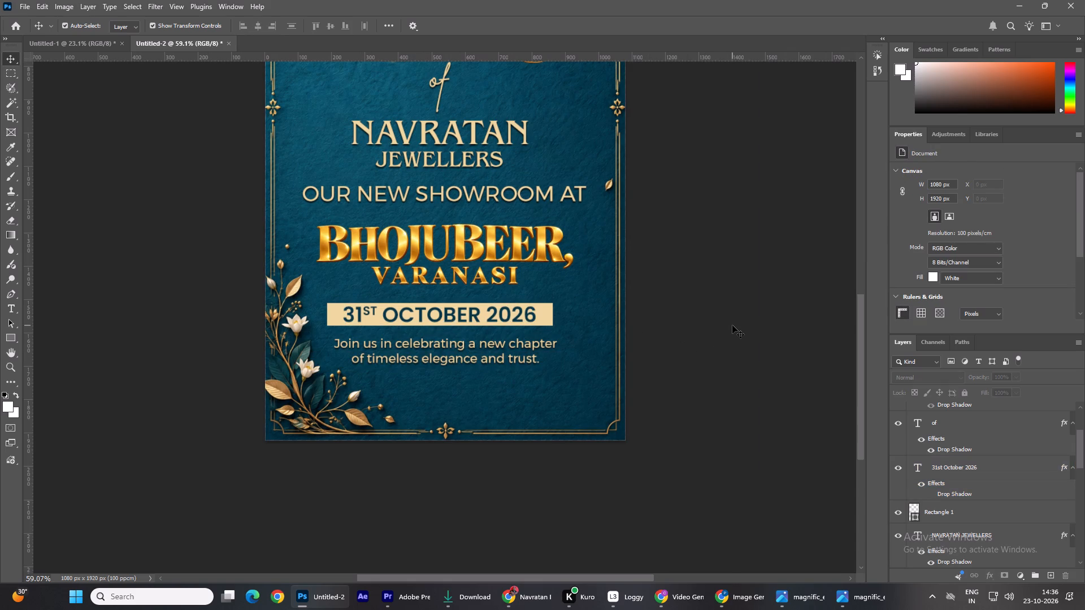
Round all four corners of the backing rectangle behind 31ST OCTOBER 2026.
click(549, 312)
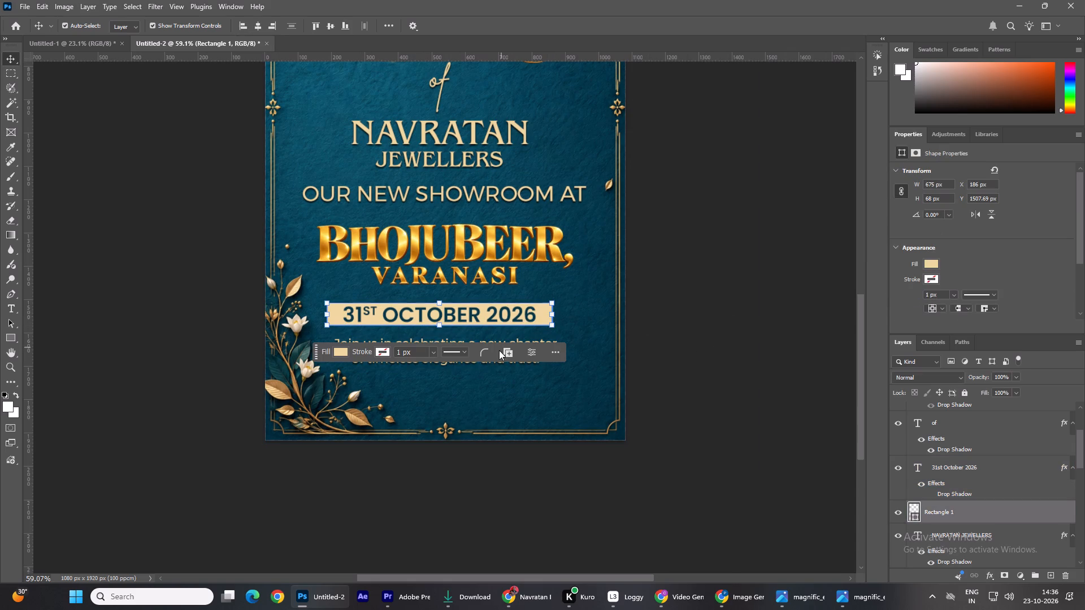
click(491, 356)
click(534, 376)
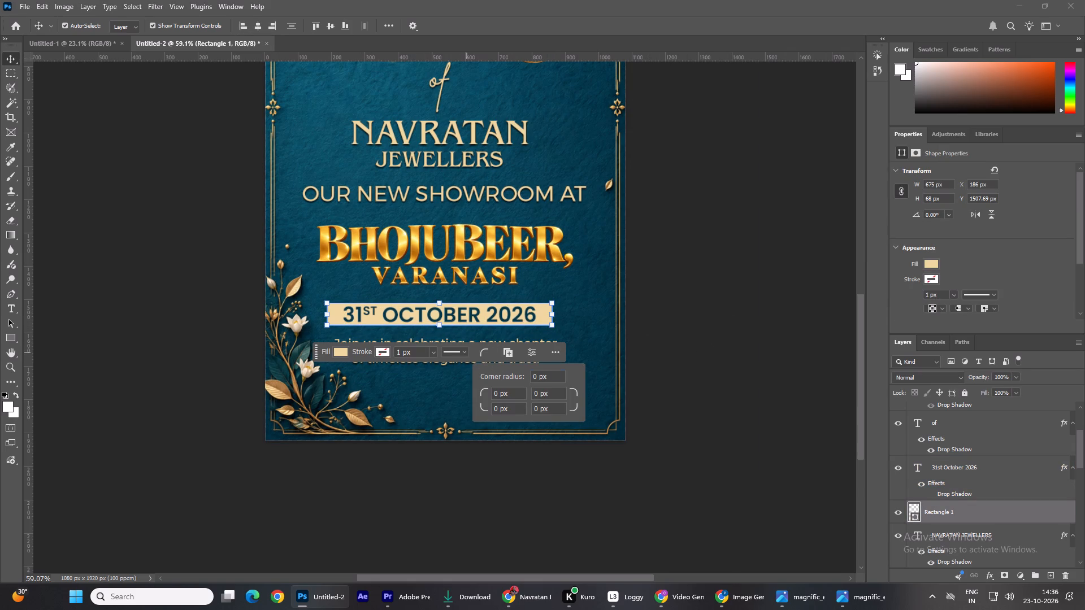
key(2)
key(Return)
click(706, 329)
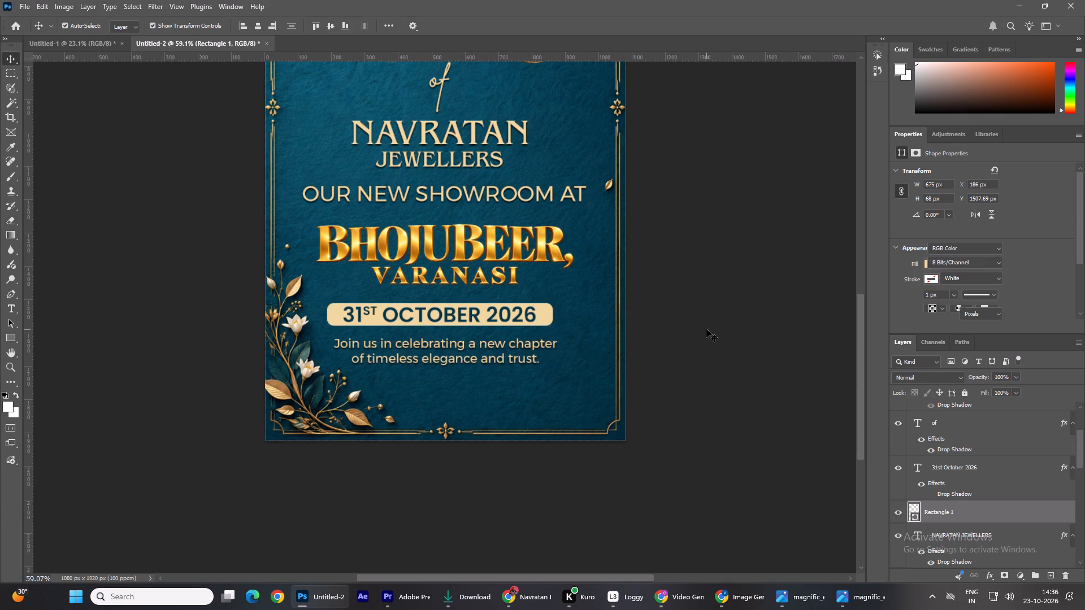
Trim both ends of the date's backing rectangle, resizing it to about 637 x 66 px.
alt+scroll(706, 329, down, 8)
alt+scroll(333, 356, up, 9)
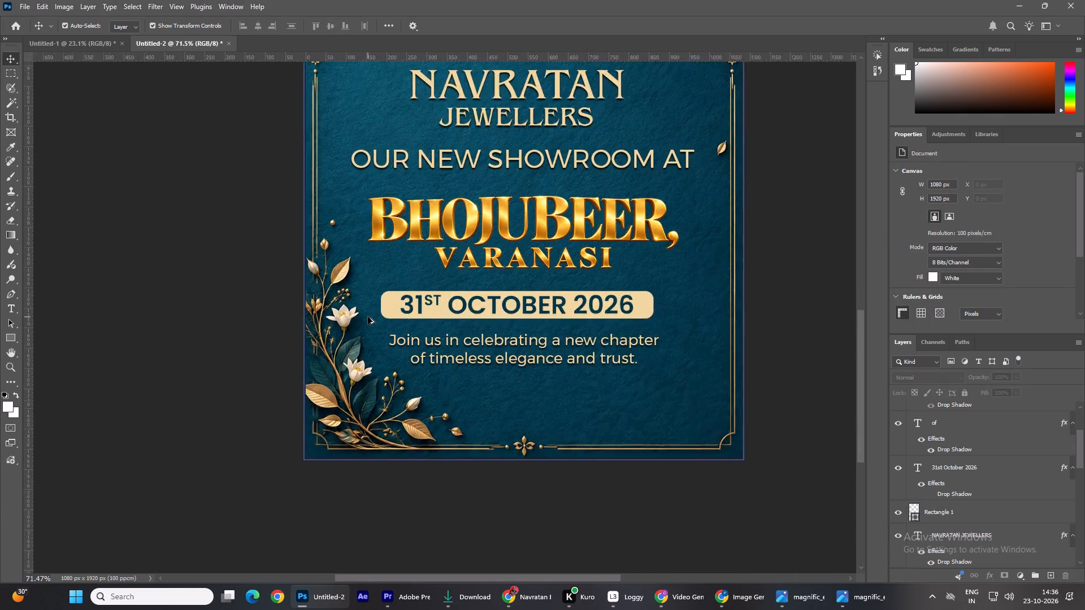
alt+scroll(368, 317, up, 5)
click(502, 302)
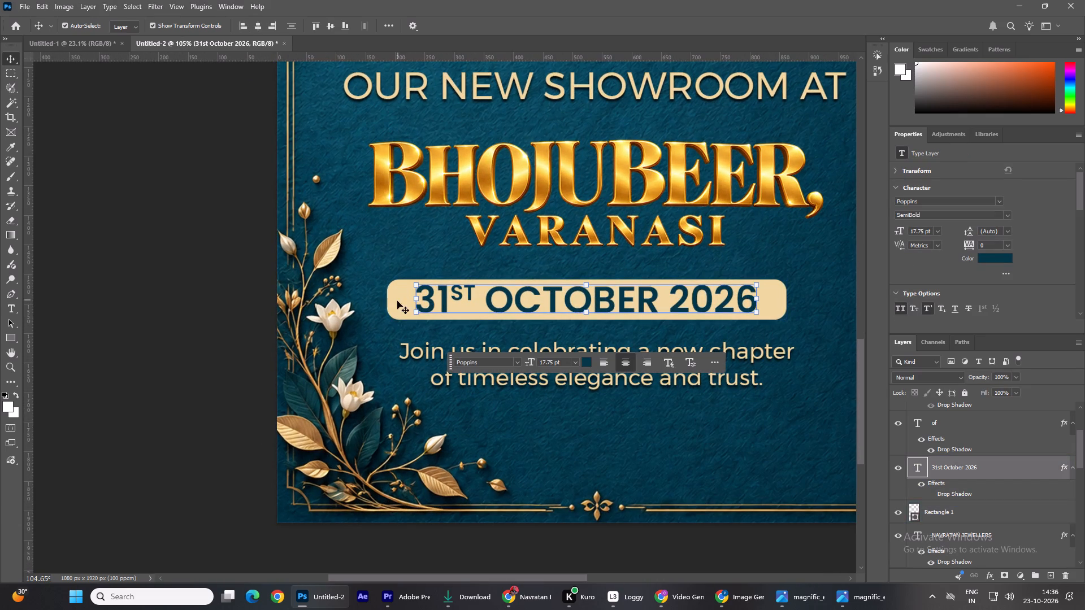
click(393, 306)
drag(387, 302, 388, 301)
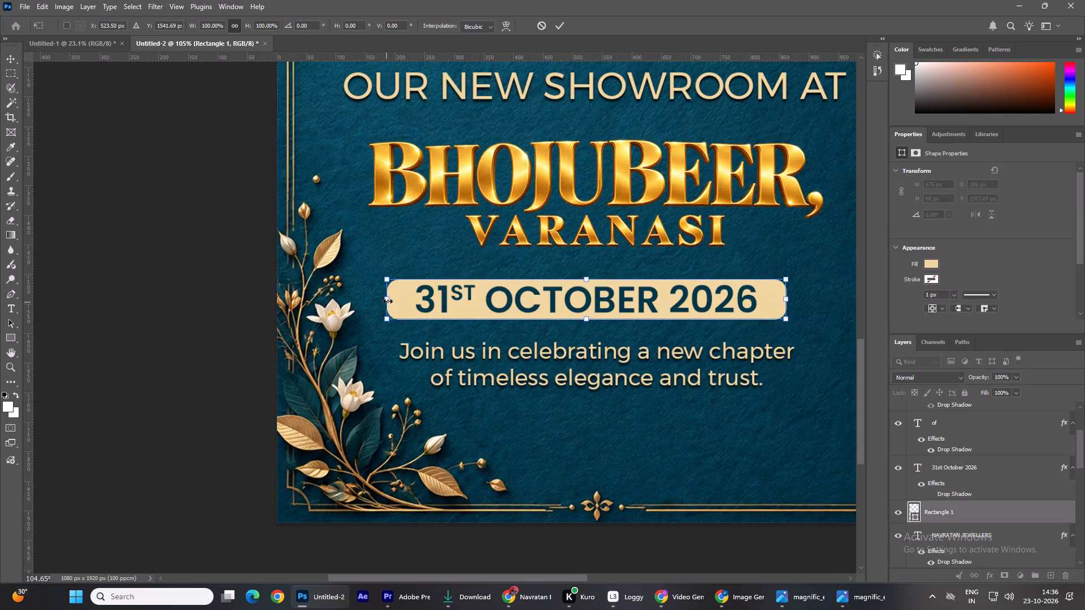
drag(388, 301, 396, 303)
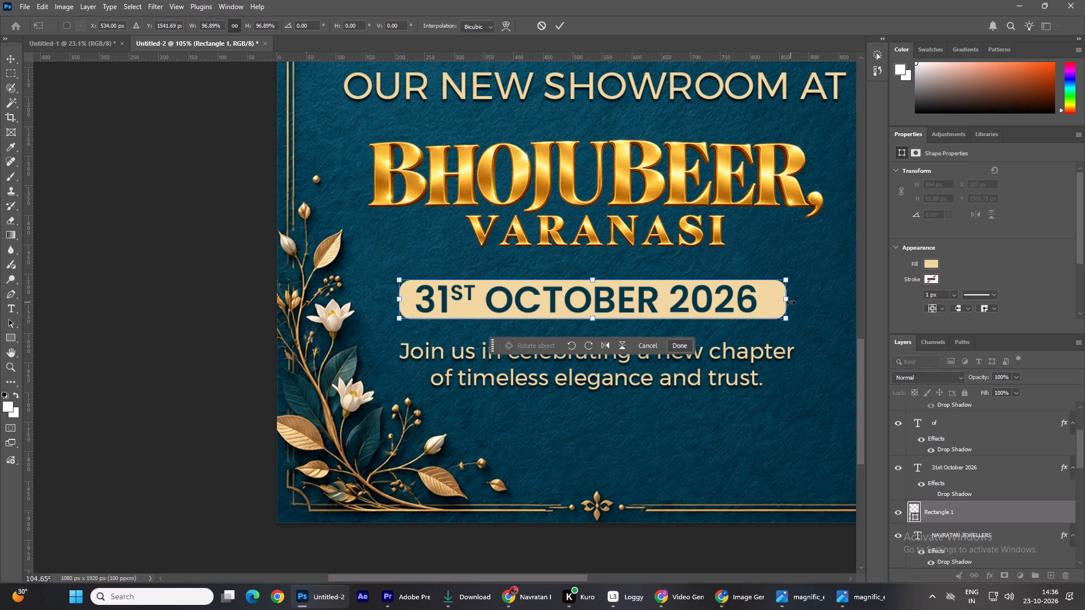
shift+drag(789, 302, 779, 300)
click(683, 346)
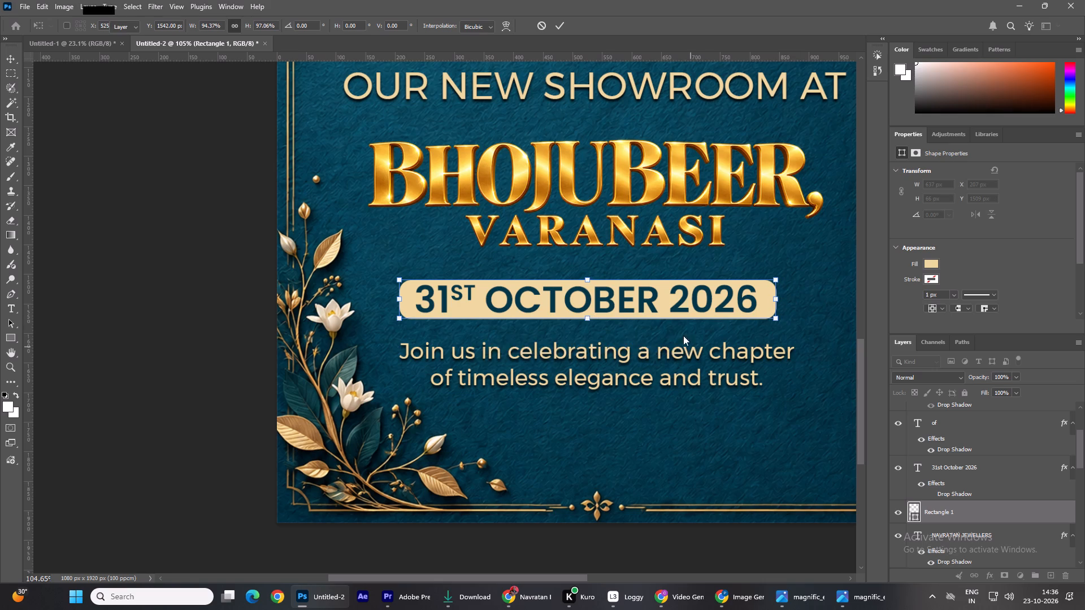
Centre the backing rectangle and the 31ST OCTOBER 2026 text horizontally on the canvas.
click(974, 517)
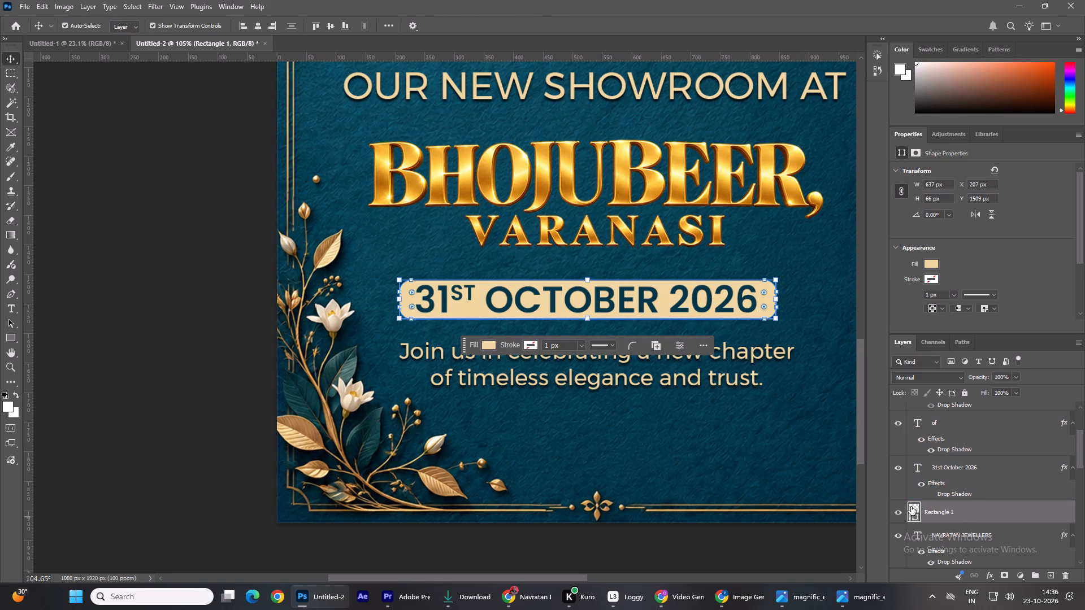
click(259, 29)
click(116, 191)
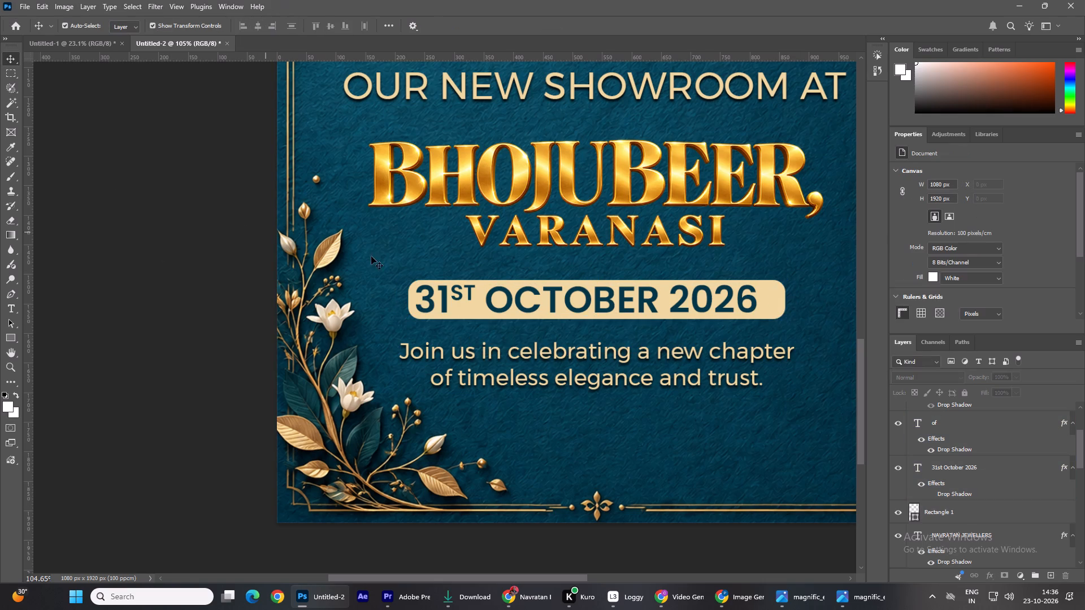
click(628, 300)
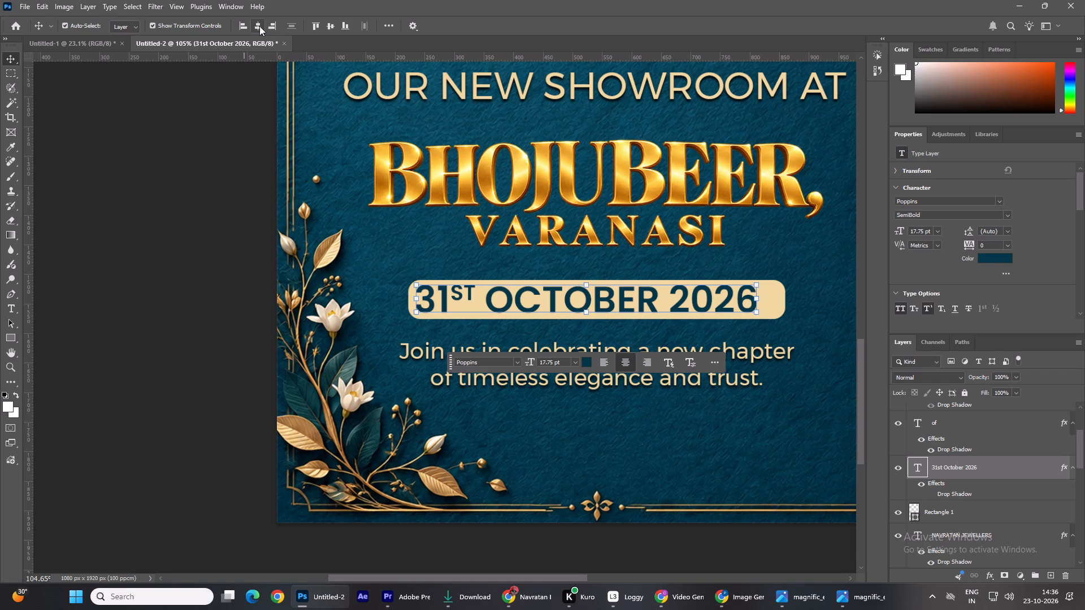
click(259, 26)
click(152, 298)
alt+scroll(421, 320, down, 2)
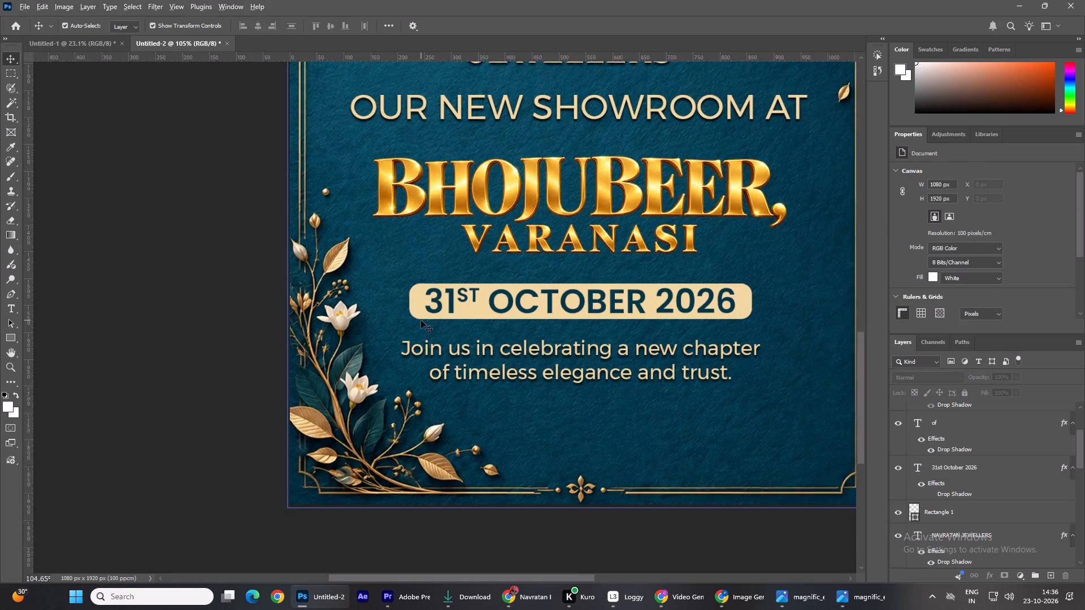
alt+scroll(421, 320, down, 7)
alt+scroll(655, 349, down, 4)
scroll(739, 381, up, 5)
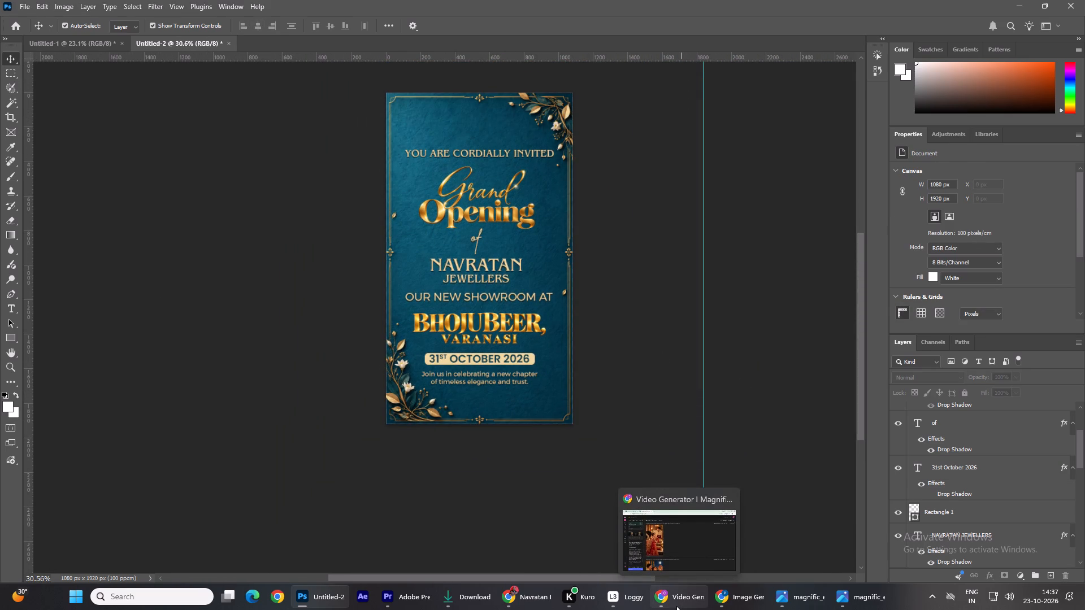
In Chrome, search for images of "golden box" and copy the Pngtree picture of a gold gradient banner.
click(676, 606)
click(515, 592)
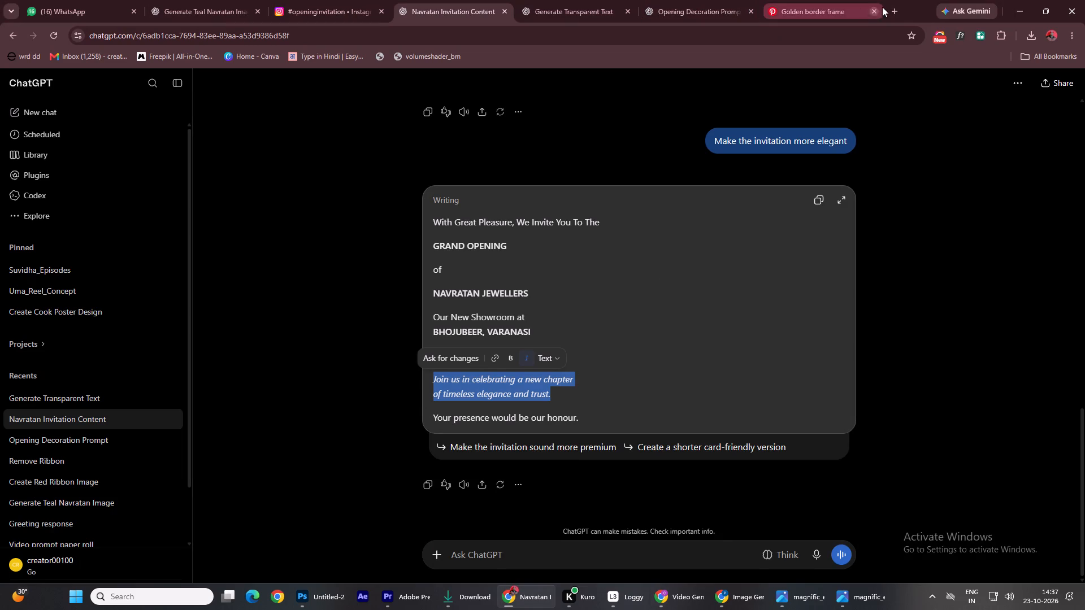
click(896, 12)
text(golden box)
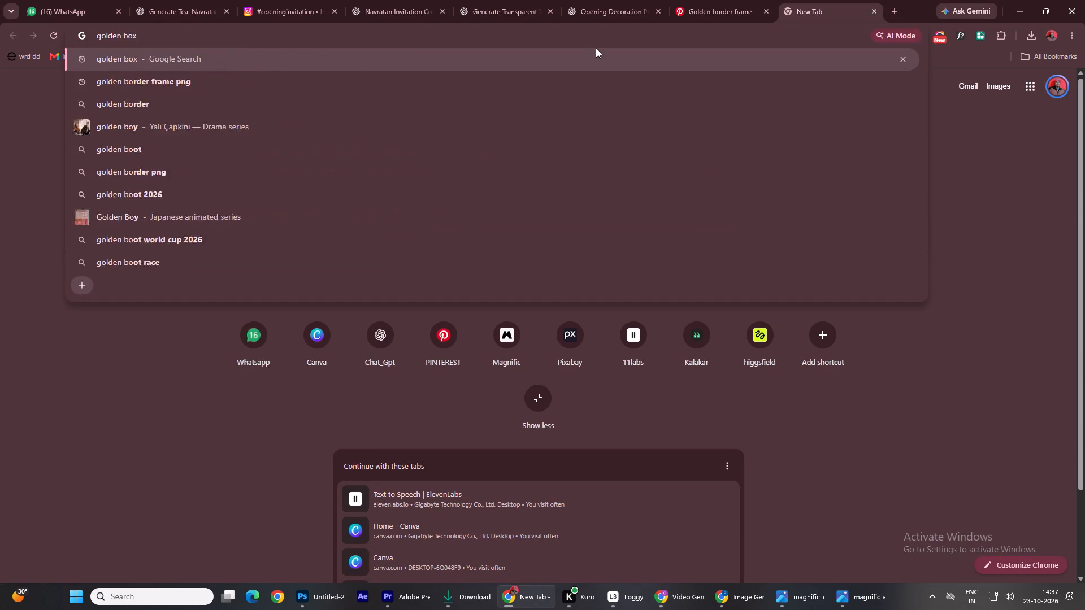
key(Return)
click(304, 141)
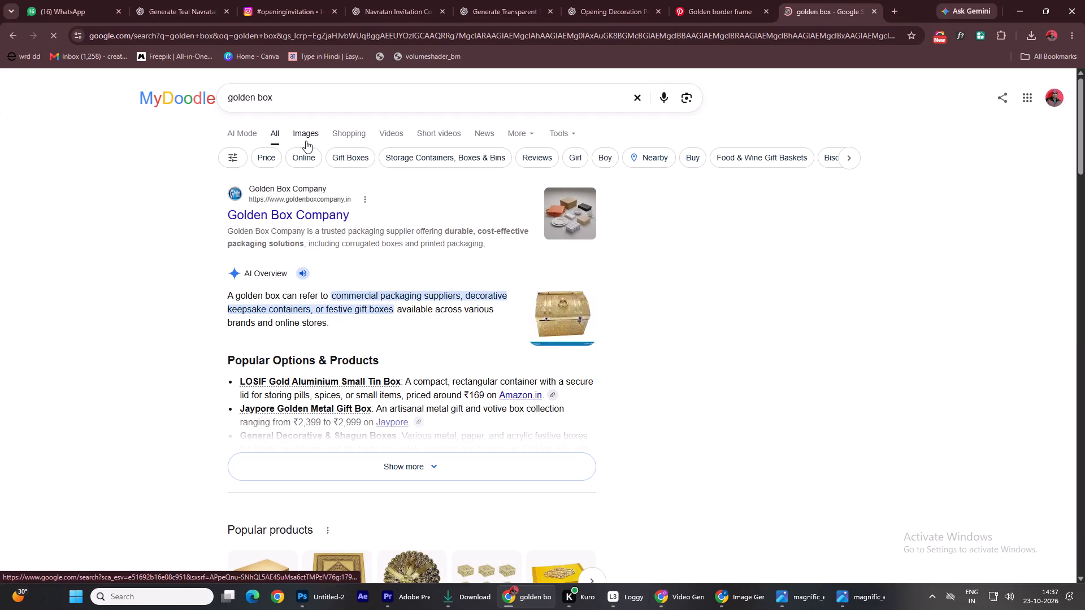
click(116, 280)
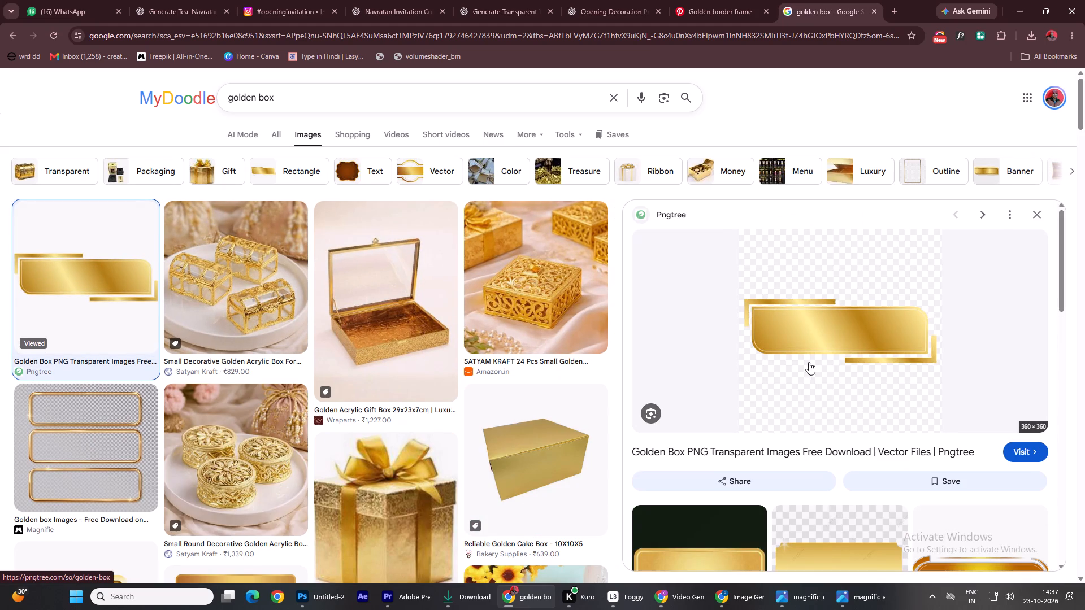
right_click(817, 354)
click(860, 251)
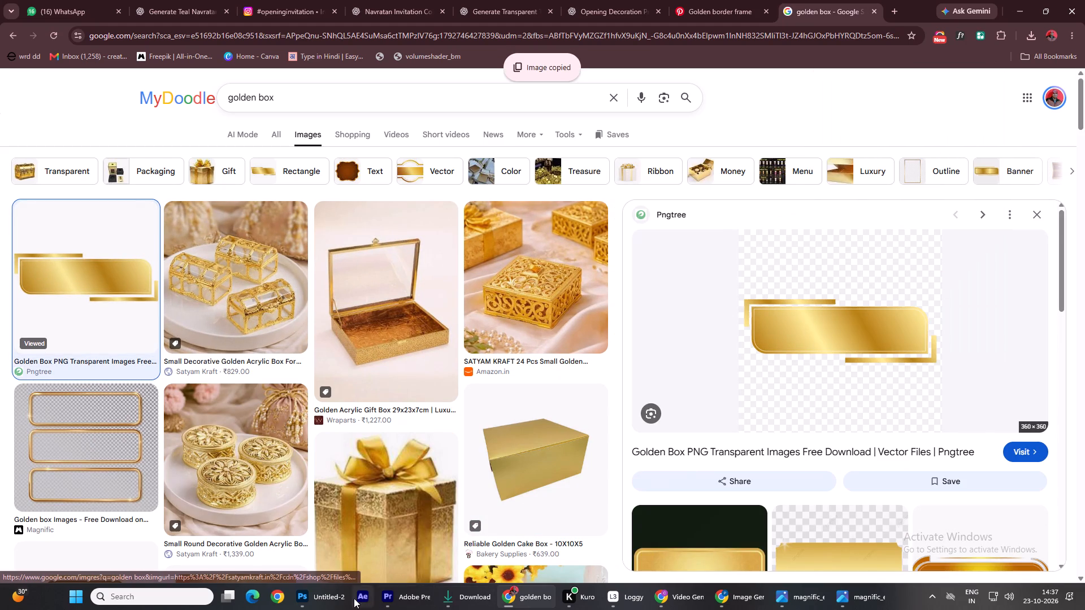
Paste the gold banner into the Photoshop invitation and enlarge it over the date area to about 1951 x 654 px.
click(311, 595)
key(ctrl+v)
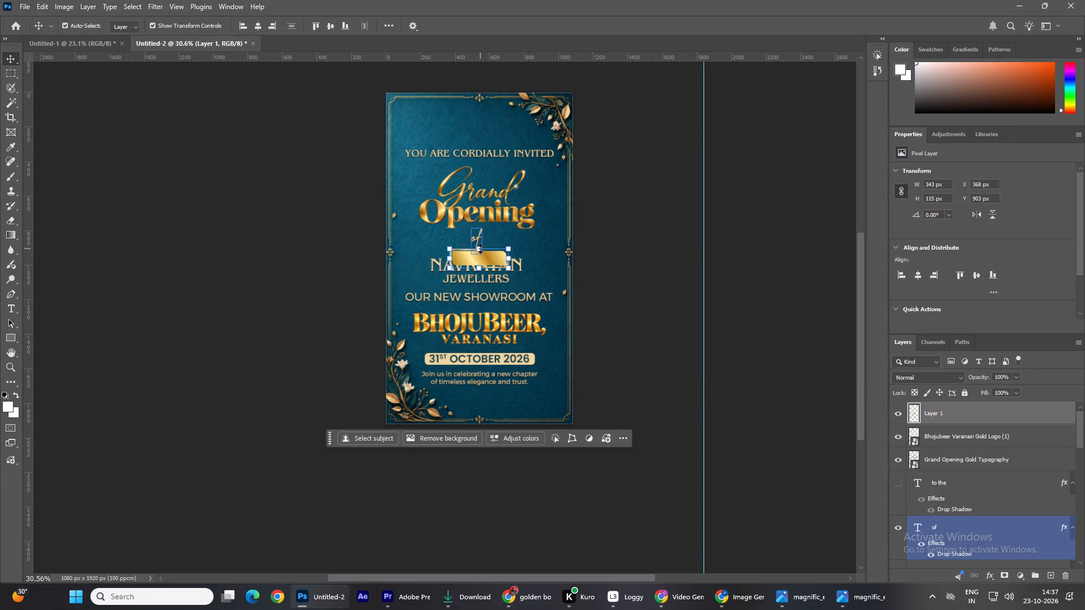
drag(480, 259, 450, 363)
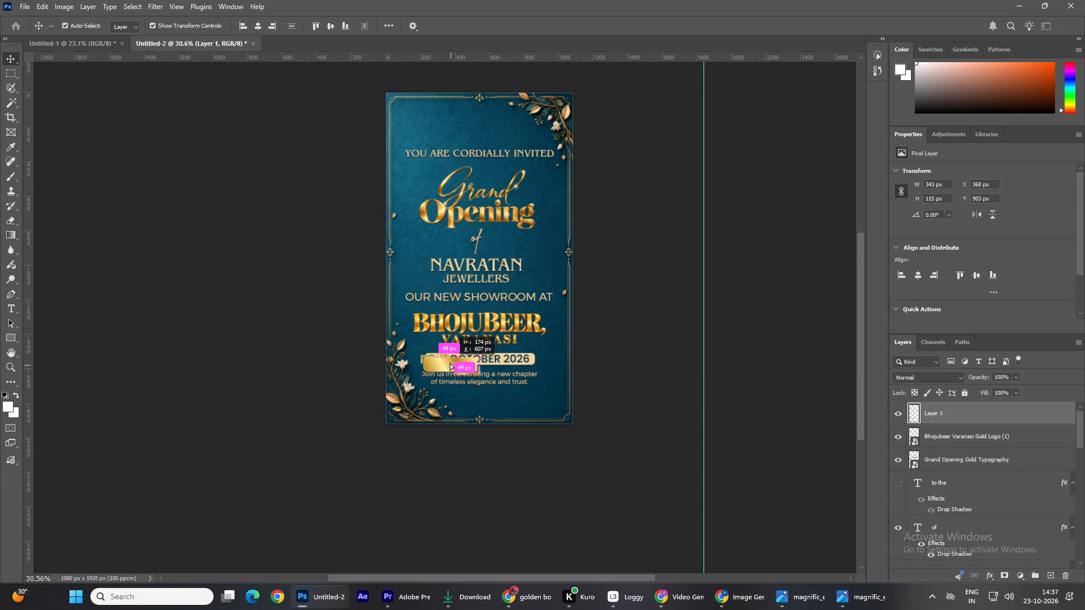
drag(450, 363, 444, 358)
drag(471, 360, 637, 367)
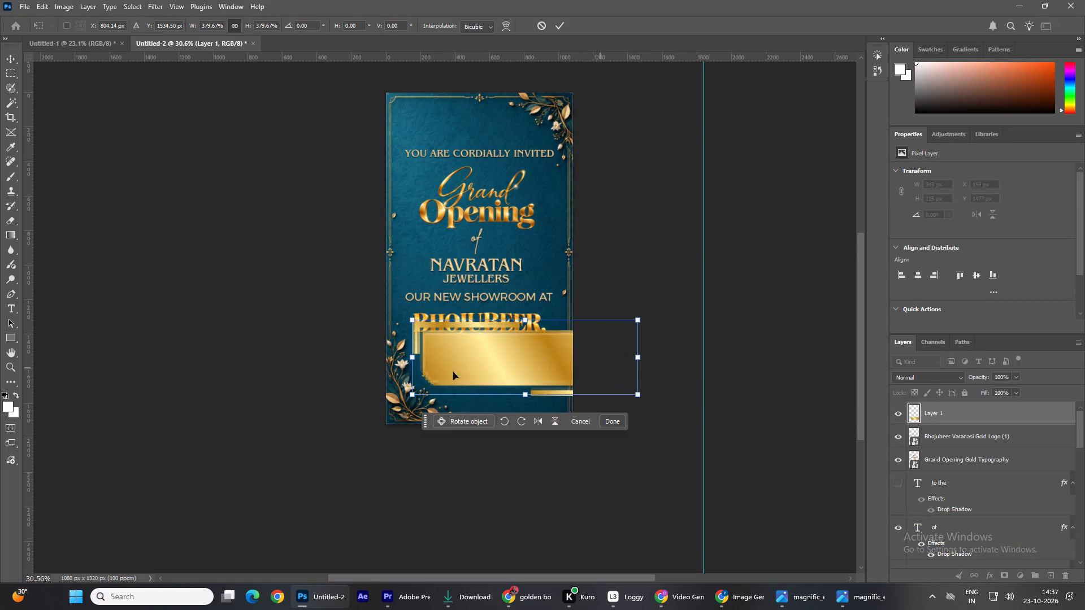
drag(409, 360, 296, 368)
drag(446, 371, 528, 372)
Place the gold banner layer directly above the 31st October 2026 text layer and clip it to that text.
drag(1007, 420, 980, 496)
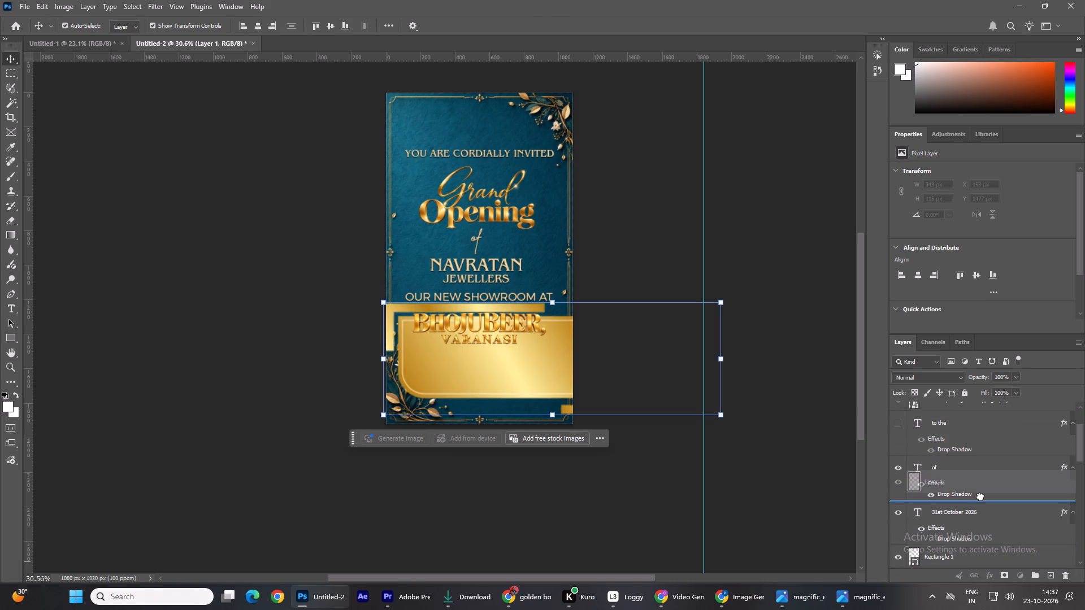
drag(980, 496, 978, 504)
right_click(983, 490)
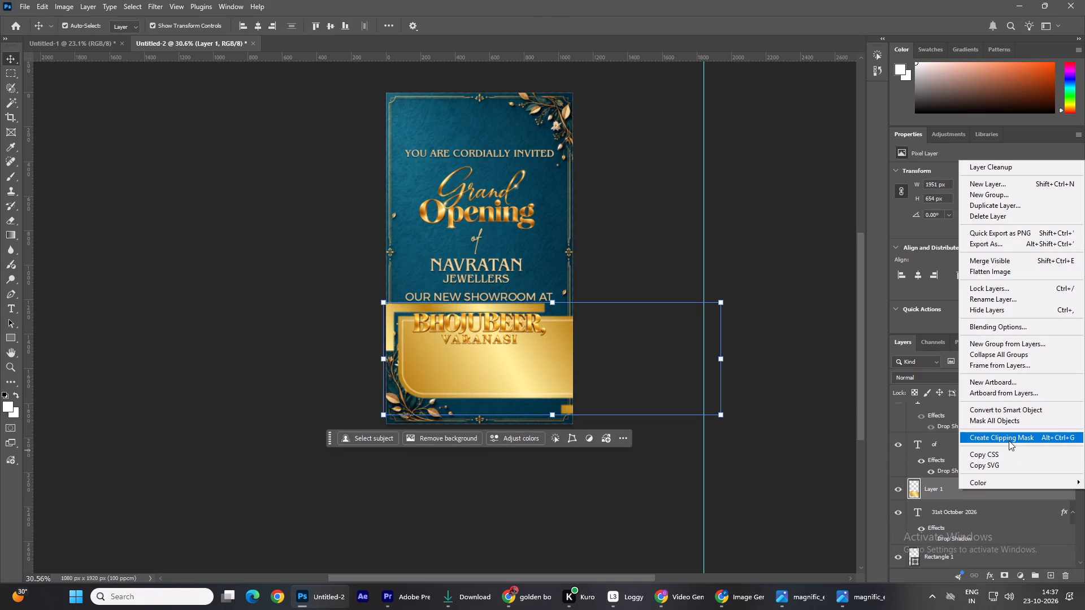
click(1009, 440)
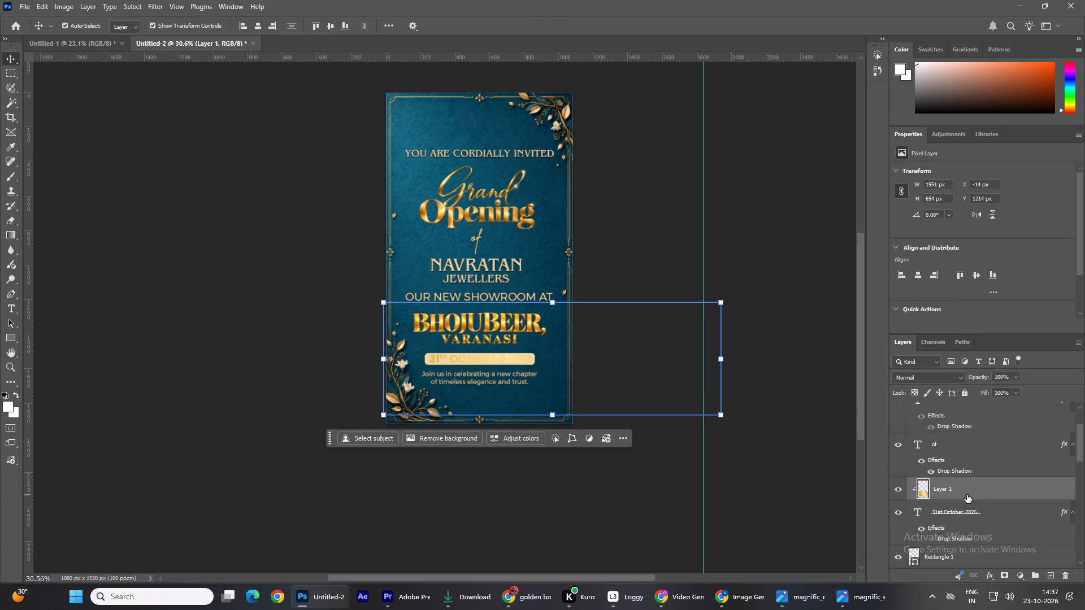
Move the gold banner layer between the date text and Rectangle 1 and clip it to Rectangle 1.
drag(967, 489, 954, 546)
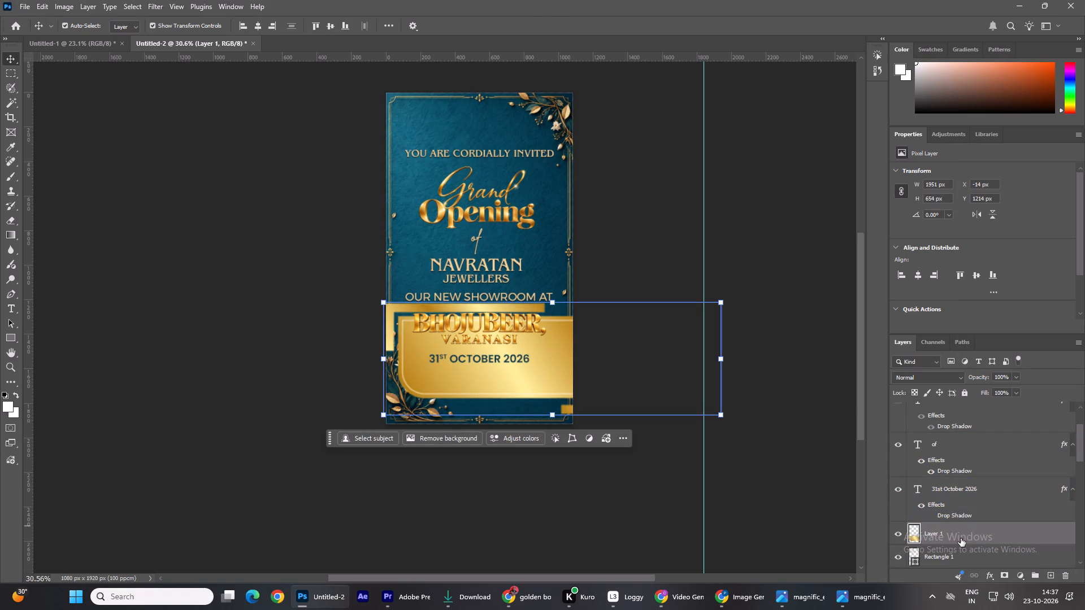
right_click(960, 541)
click(1005, 489)
click(562, 507)
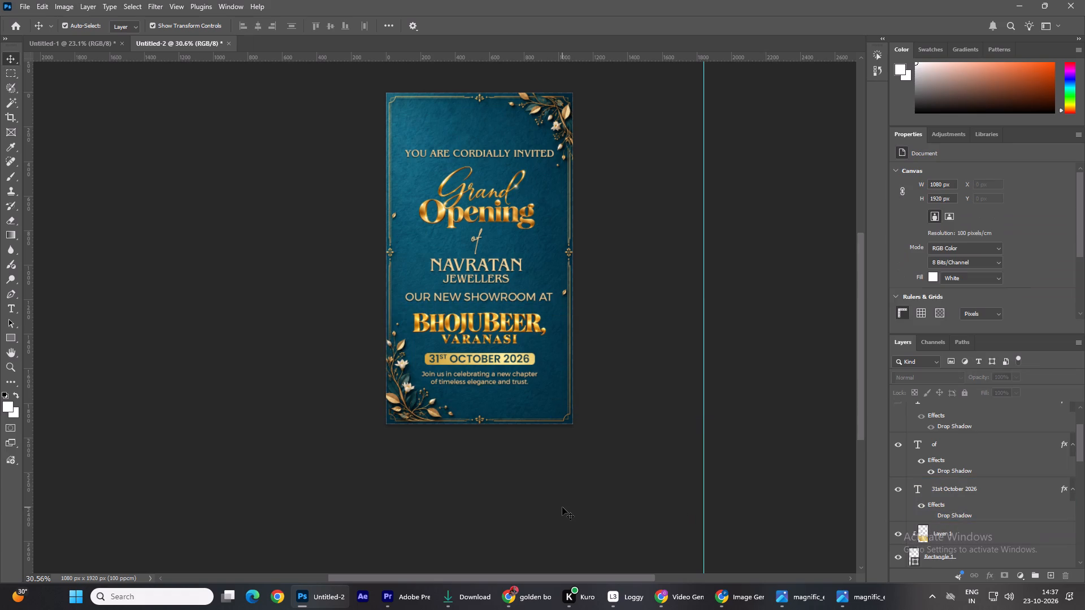
Enlarge the clipped gold banner to about 2346 x 786 px, extending it past the canvas's left edge.
alt+scroll(451, 375, up, 10)
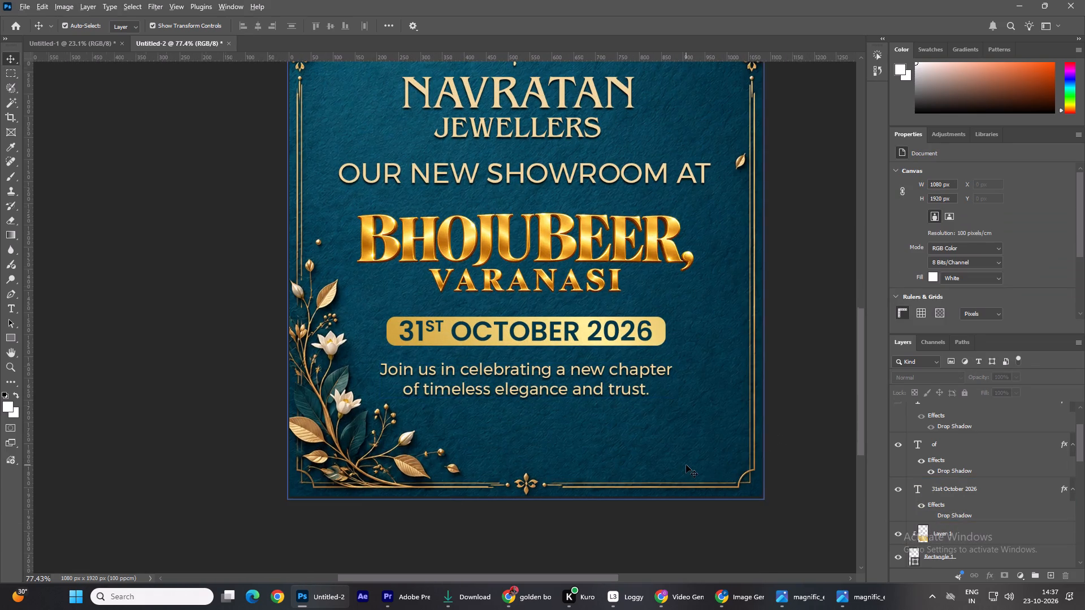
alt+scroll(686, 465, down, 9)
click(957, 534)
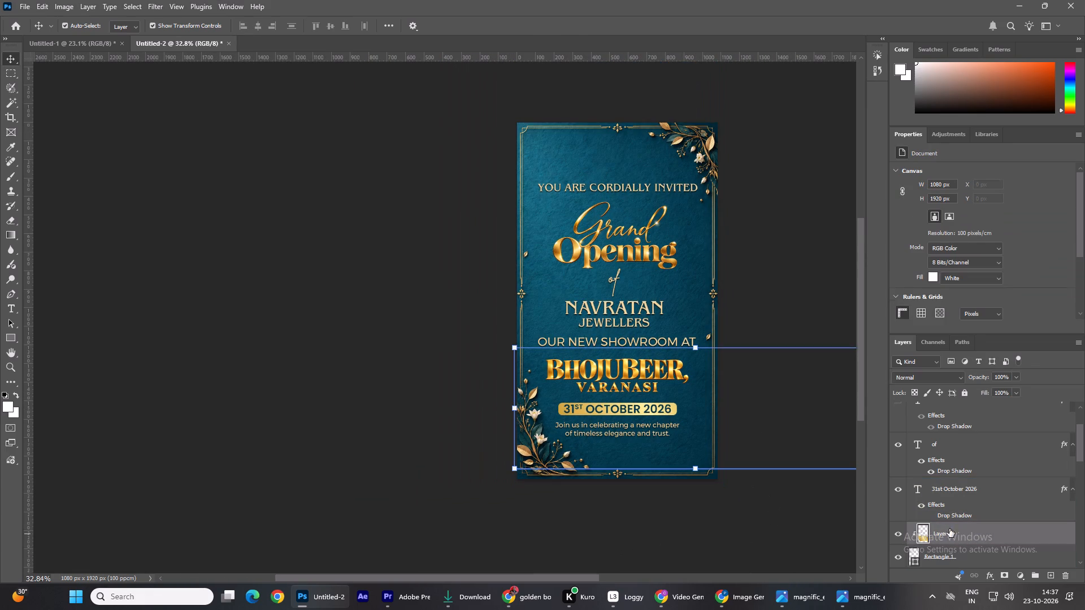
drag(512, 409, 439, 411)
click(745, 504)
click(766, 534)
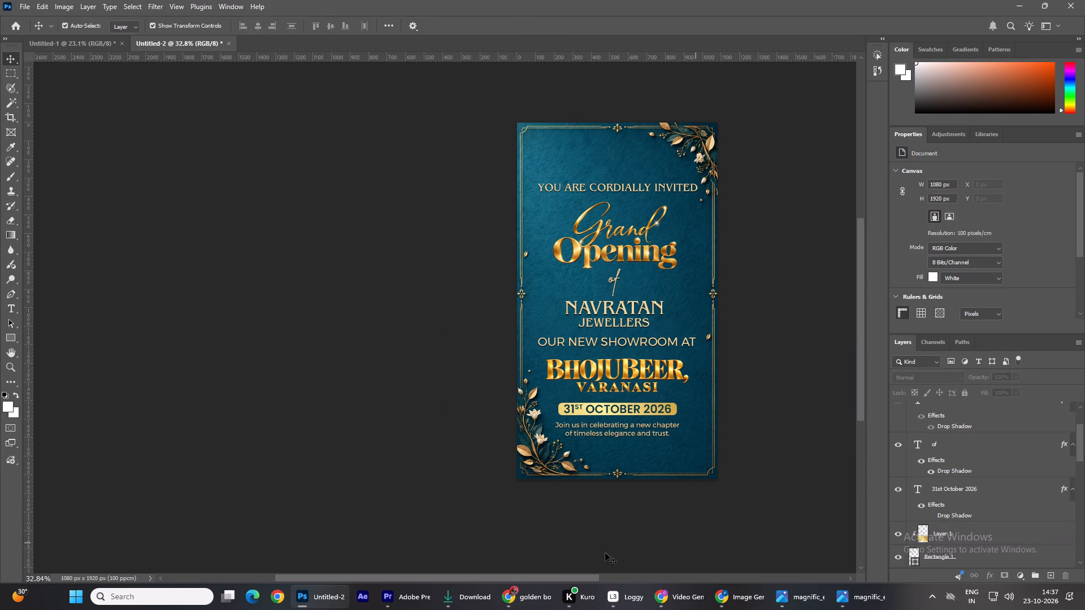
Nudge the clipped gold banner right to about X -385 px to adjust the gradient behind the date.
drag(577, 575, 652, 582)
alt+scroll(526, 446, up, 3)
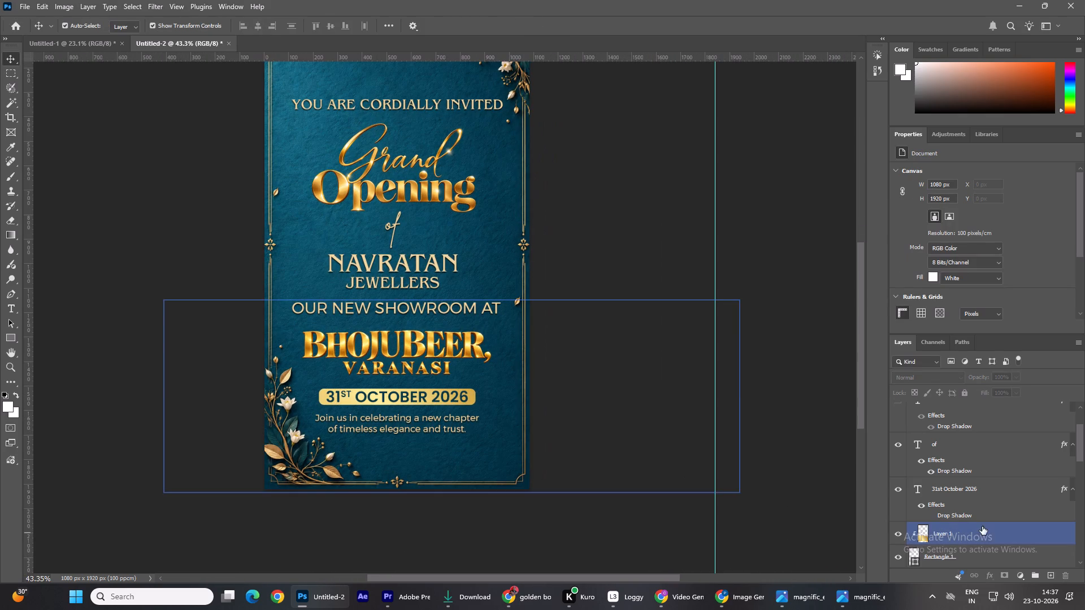
click(984, 529)
key(Right)
key(Right)
key(Right)
key(Right)
key(Right)
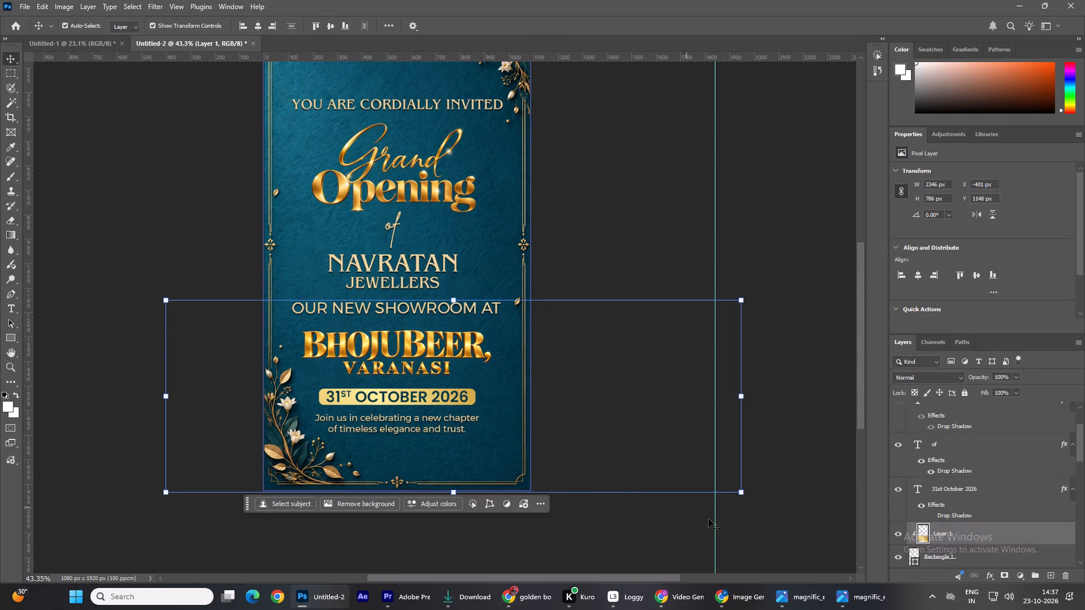
key(Right)
key(Right)
key(Right)
key(Right)
key(Right)
key(Right)
key(Right)
click(752, 525)
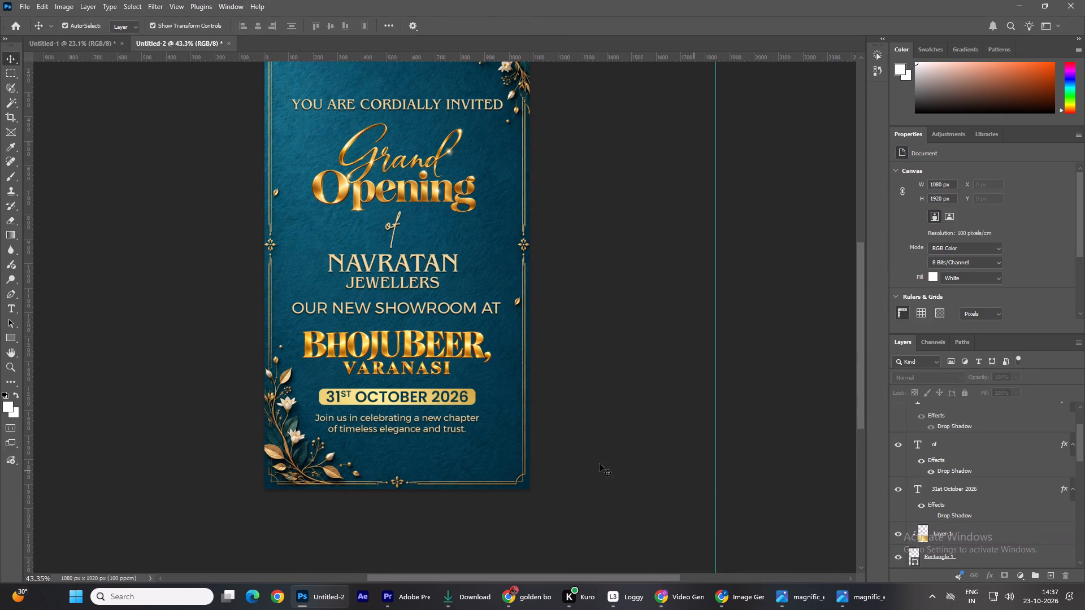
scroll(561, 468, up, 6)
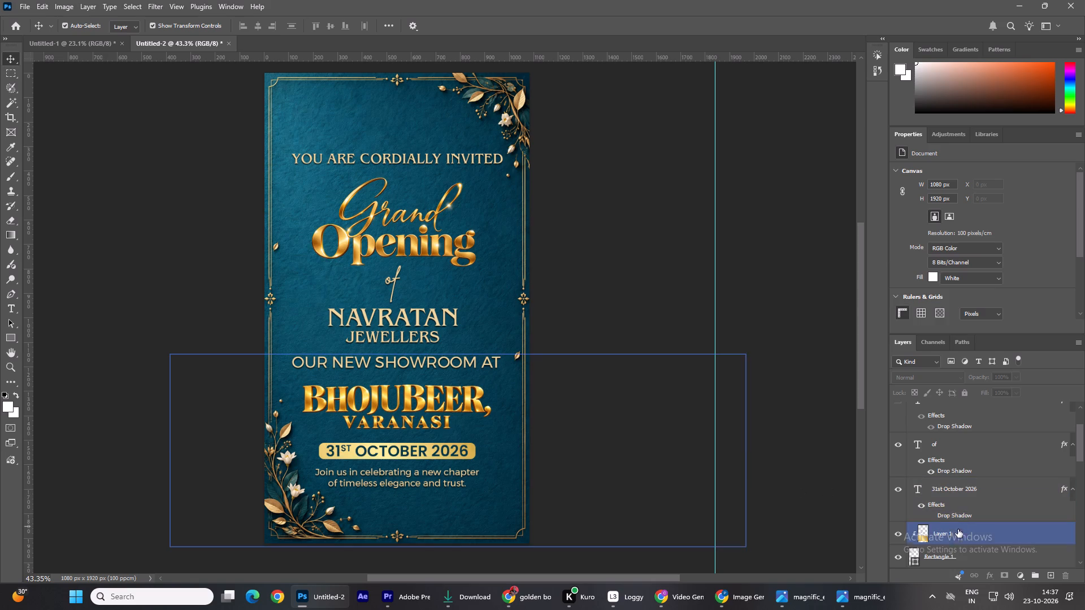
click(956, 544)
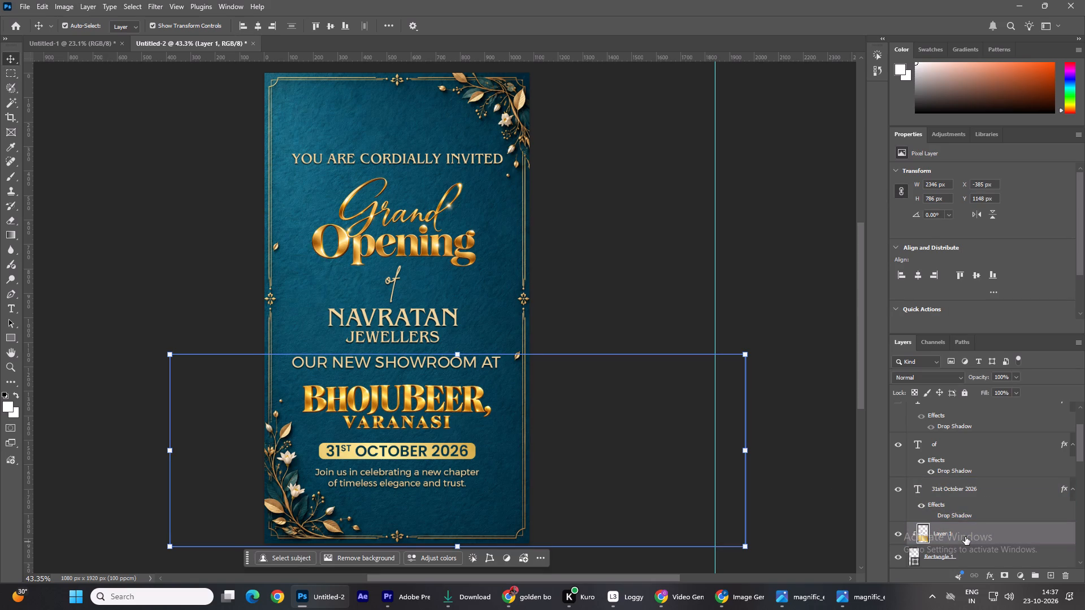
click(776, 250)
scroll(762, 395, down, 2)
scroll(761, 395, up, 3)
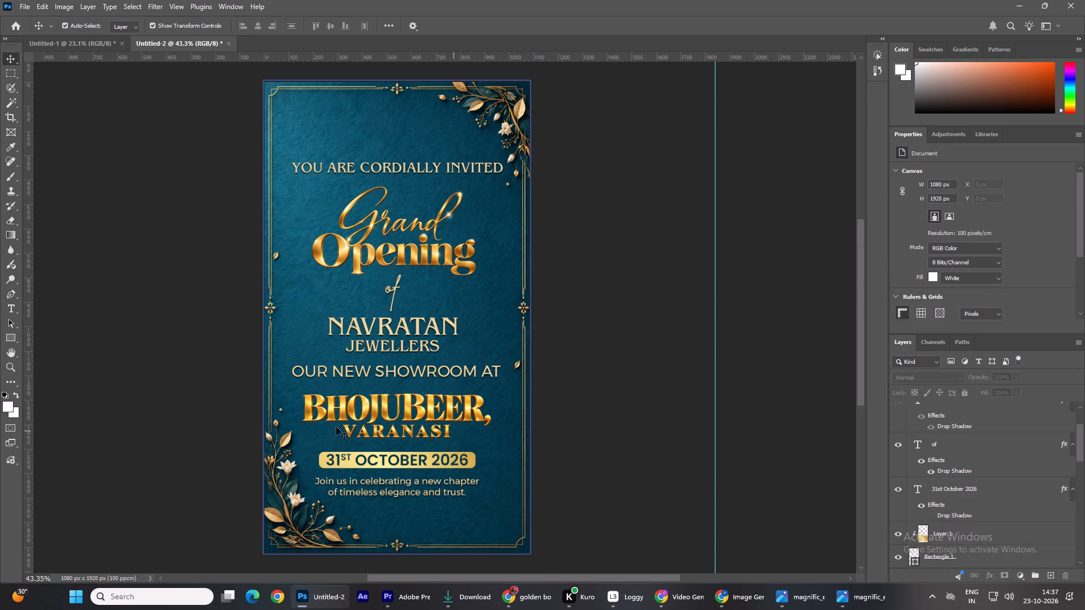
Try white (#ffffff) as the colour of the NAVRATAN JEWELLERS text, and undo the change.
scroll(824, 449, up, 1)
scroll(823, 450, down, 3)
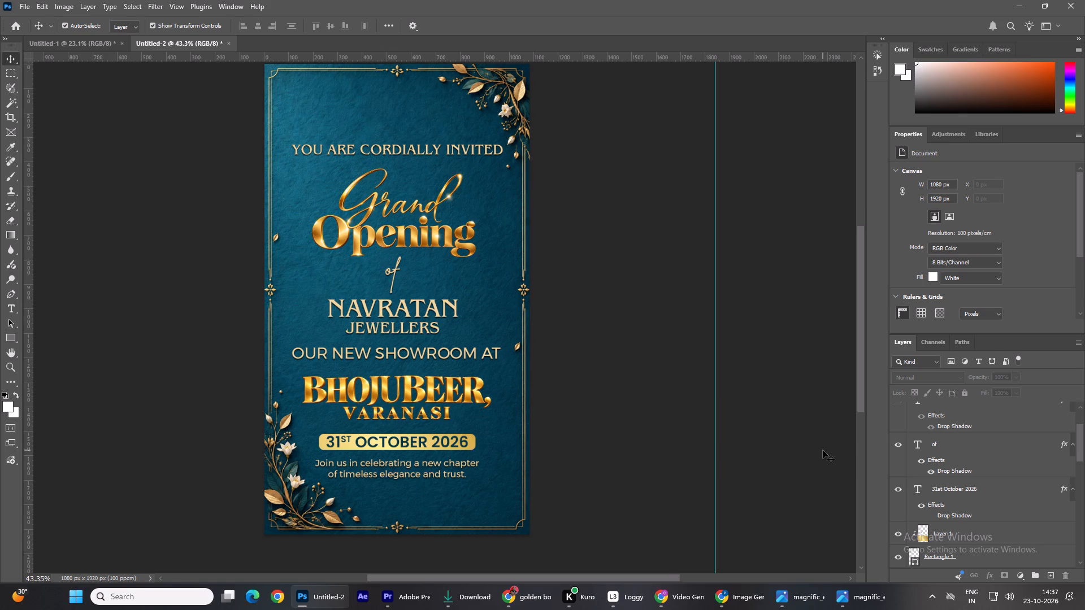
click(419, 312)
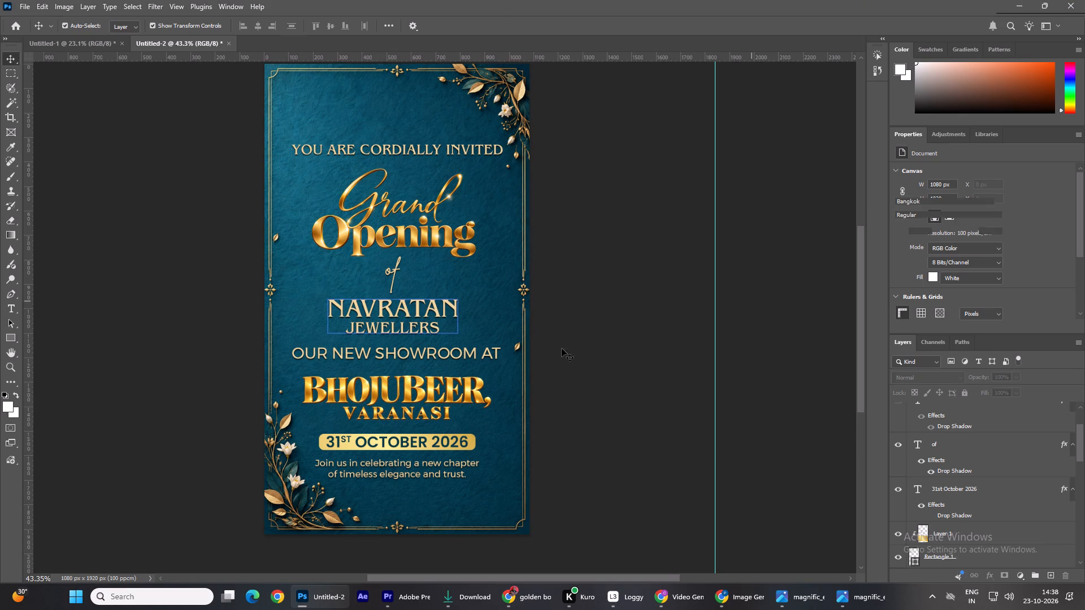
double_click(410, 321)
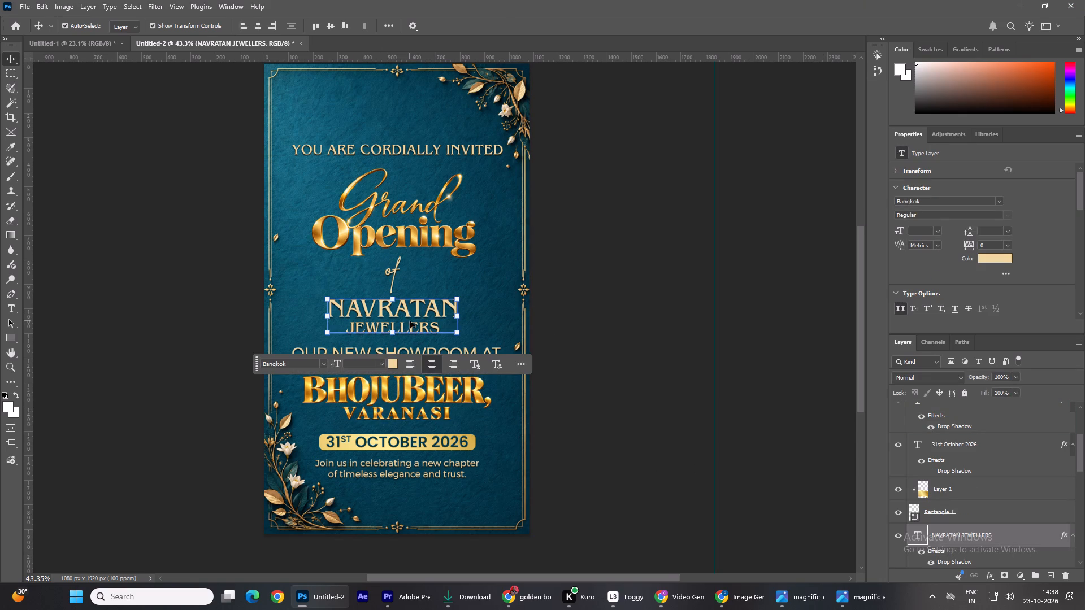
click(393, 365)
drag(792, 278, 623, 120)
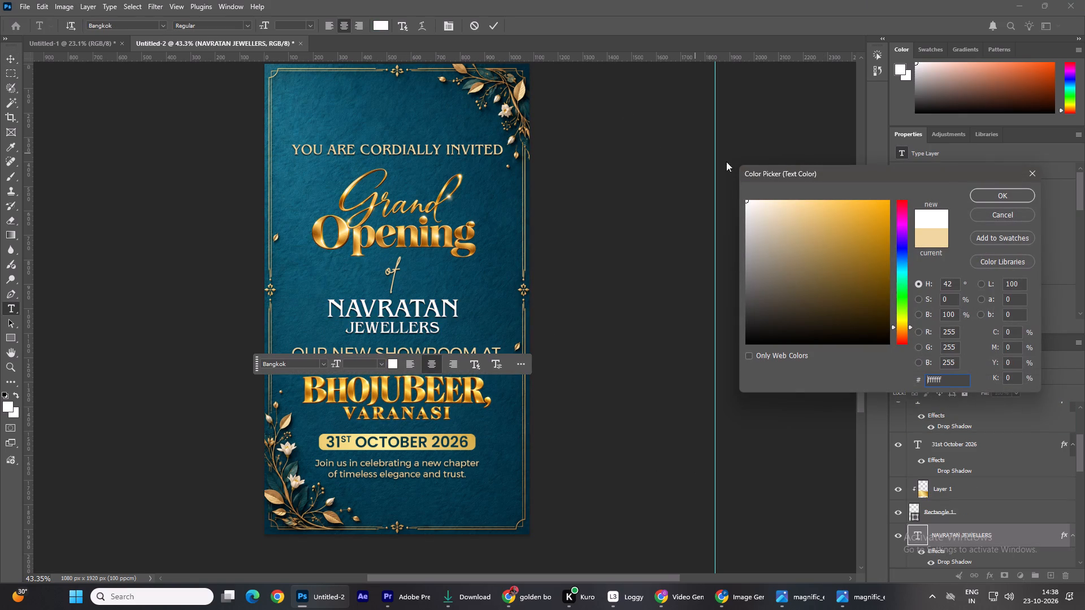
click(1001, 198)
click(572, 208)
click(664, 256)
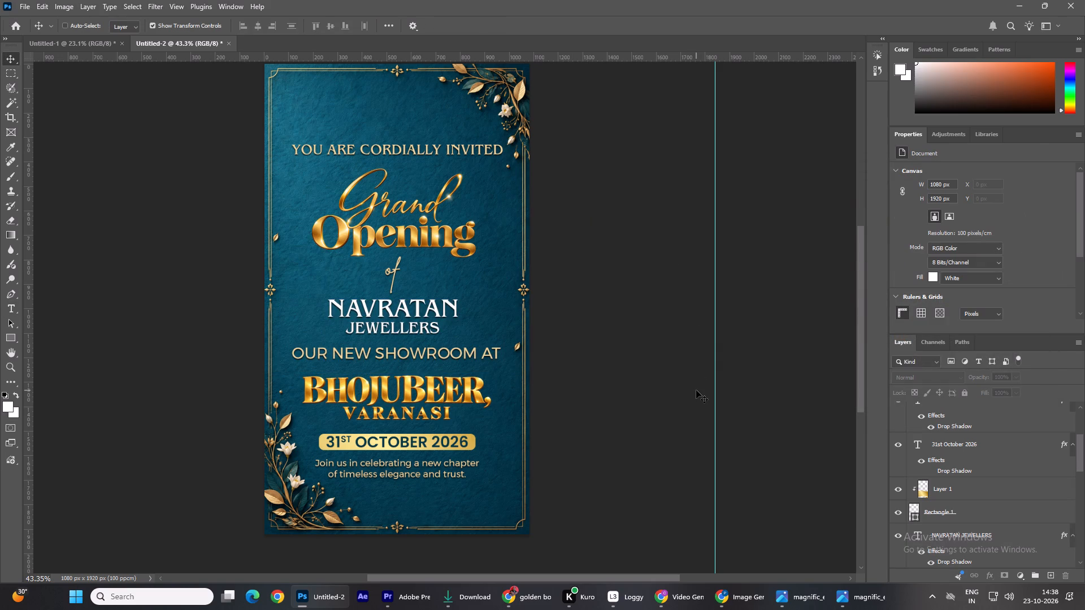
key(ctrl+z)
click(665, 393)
Duplicate the Bhojubeer Varanasi Gold Logo (1) layer in place.
alt+scroll(665, 393, down, 4)
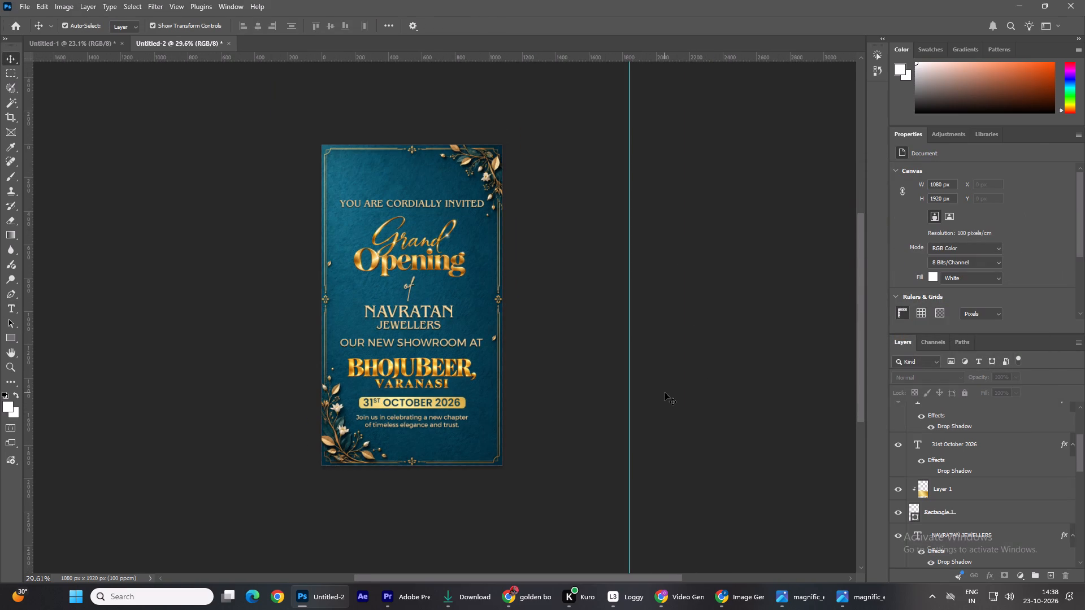
alt+scroll(420, 379, up, 13)
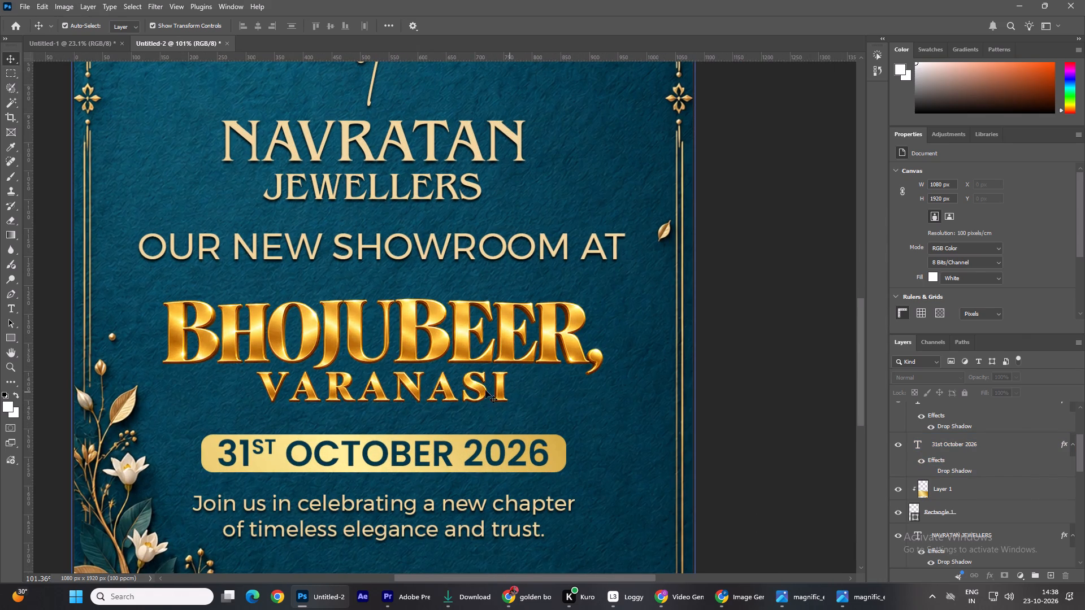
click(477, 379)
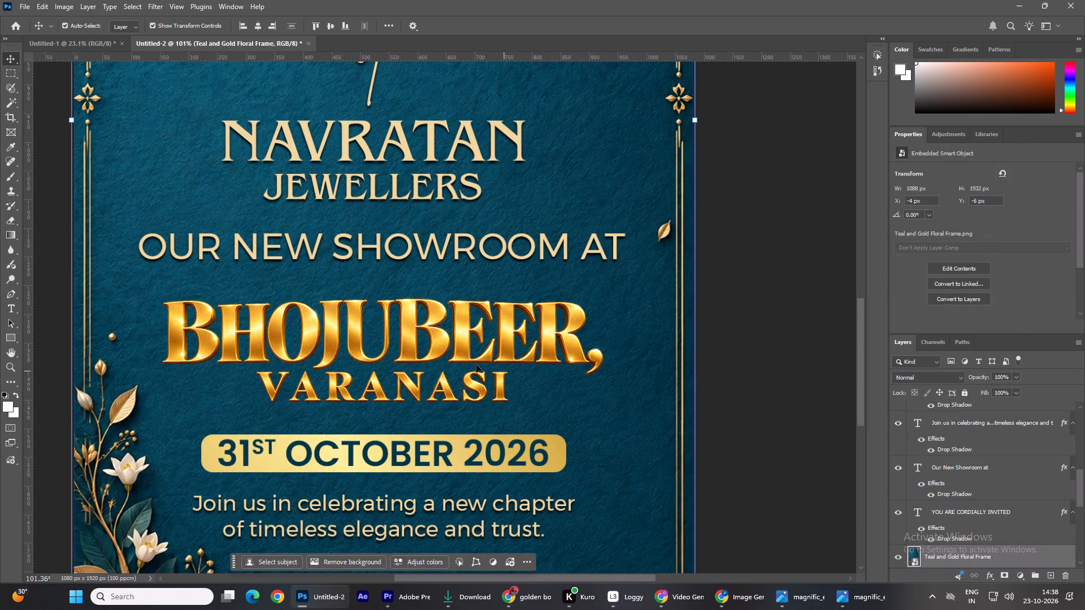
click(487, 348)
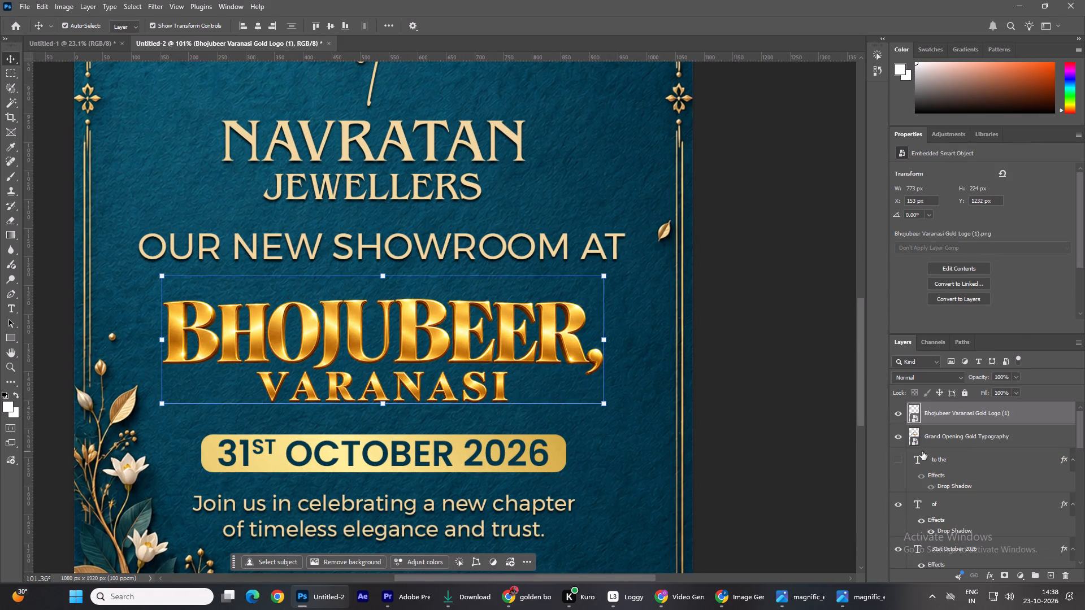
scroll(935, 422, up, 3)
click(953, 415)
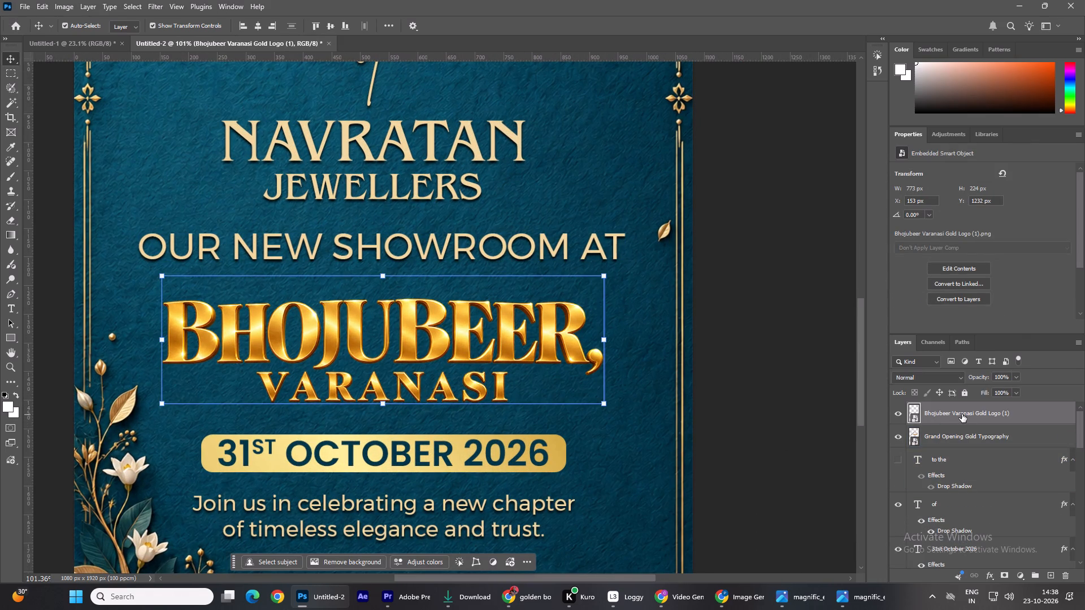
alt+drag(962, 414, 967, 406)
click(969, 419)
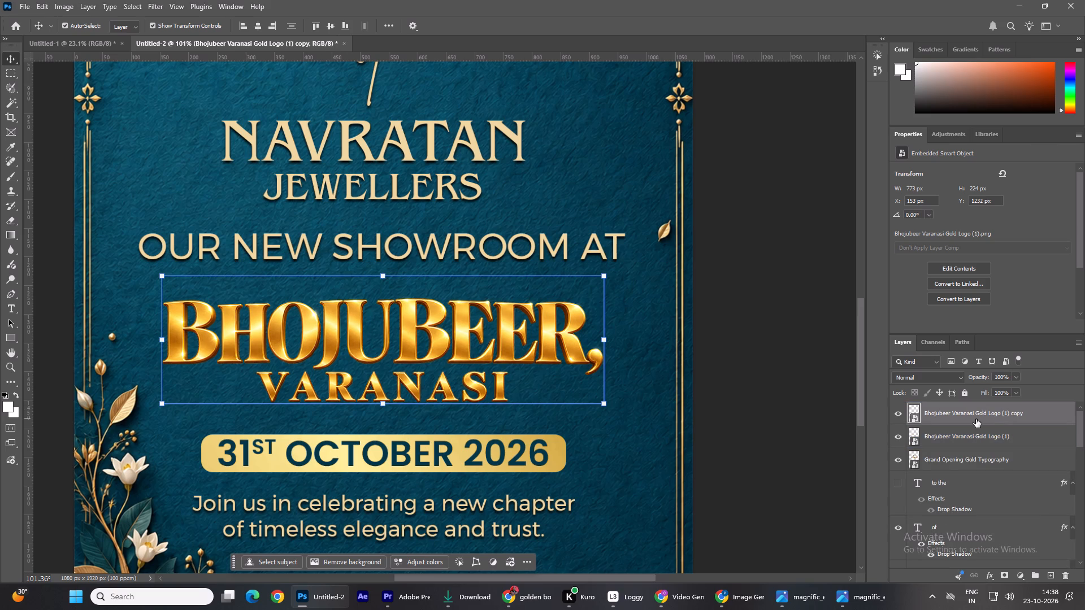
Apply a white Color Overlay at 100% opacity to the copied Bhojubeer Varanasi logo.
click(993, 579)
click(1013, 533)
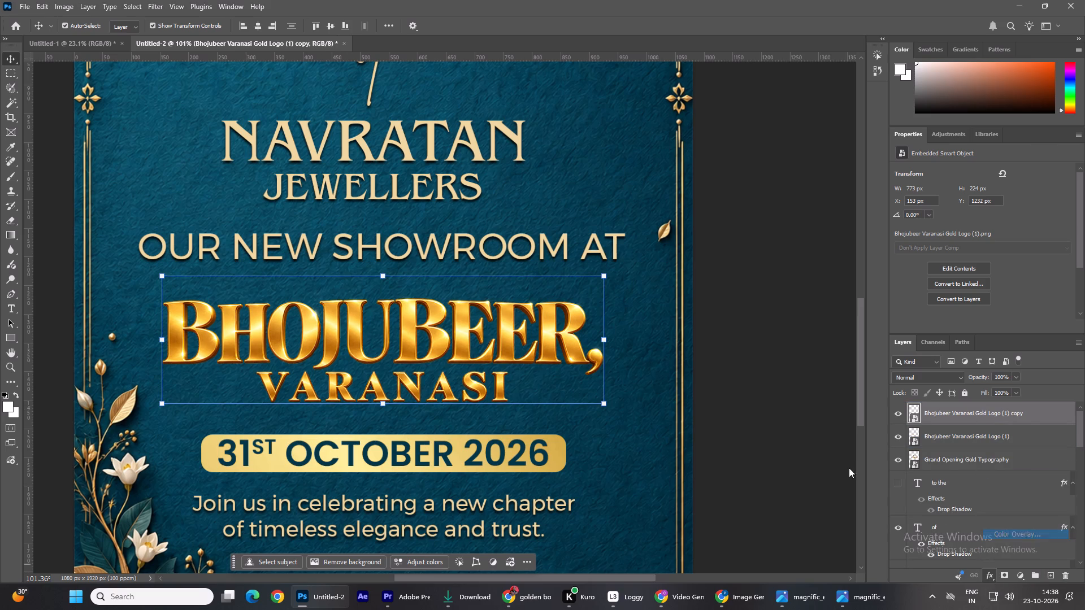
click(896, 335)
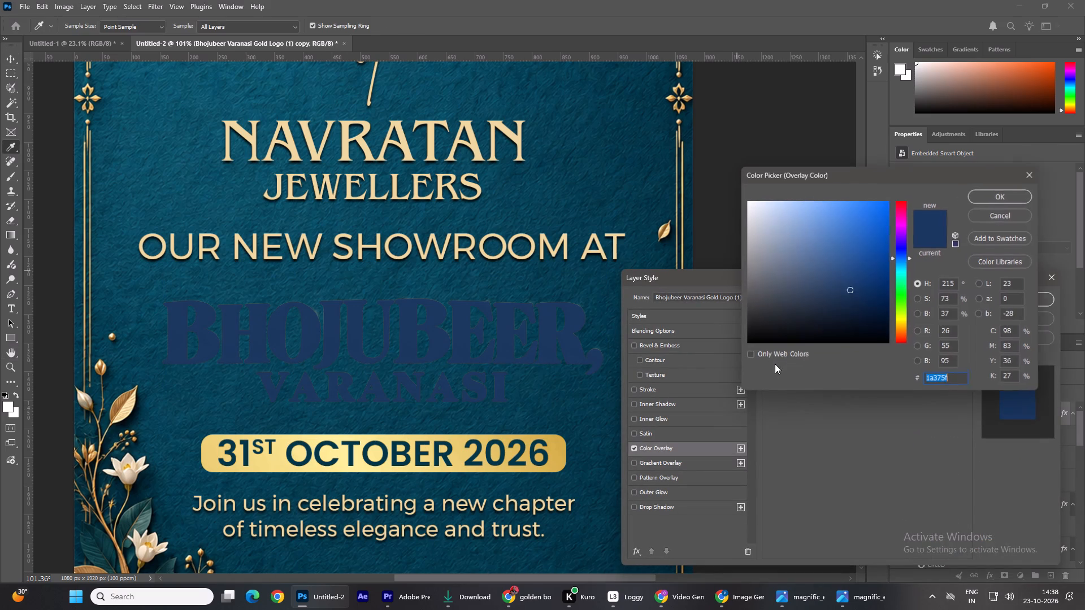
drag(832, 230, 541, 118)
click(1018, 194)
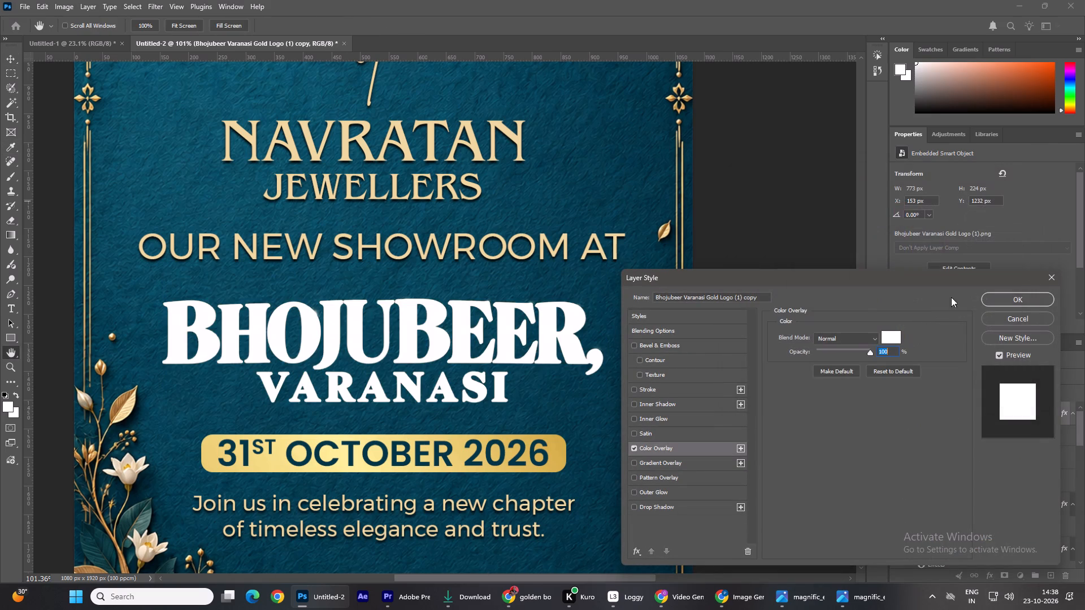
click(1000, 299)
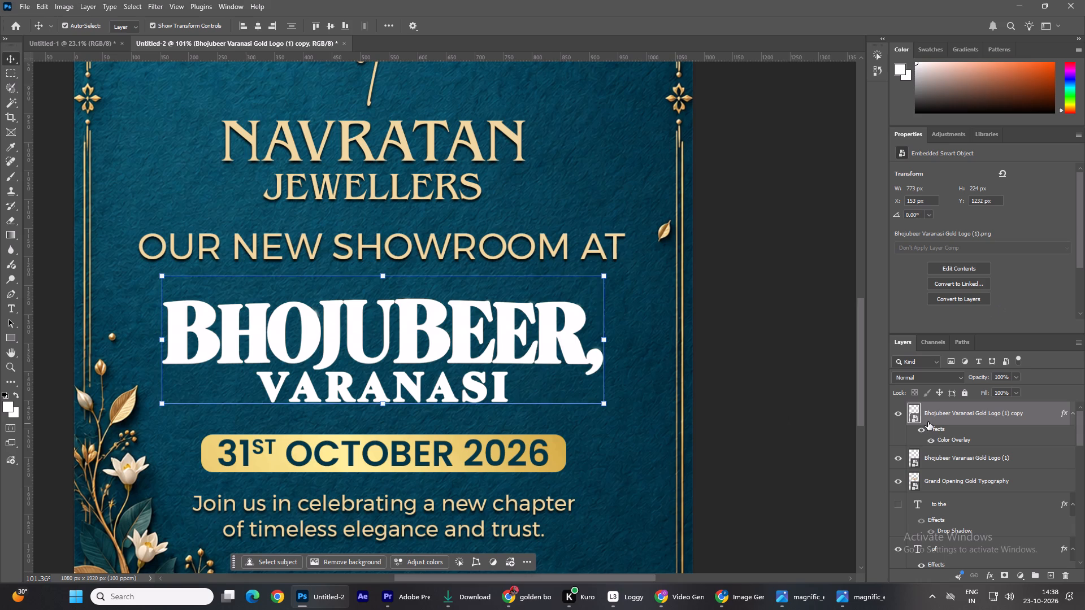
Rasterize the Bhojubeer Varanasi Gold Logo (1) copy layer.
click(943, 416)
right_click(950, 421)
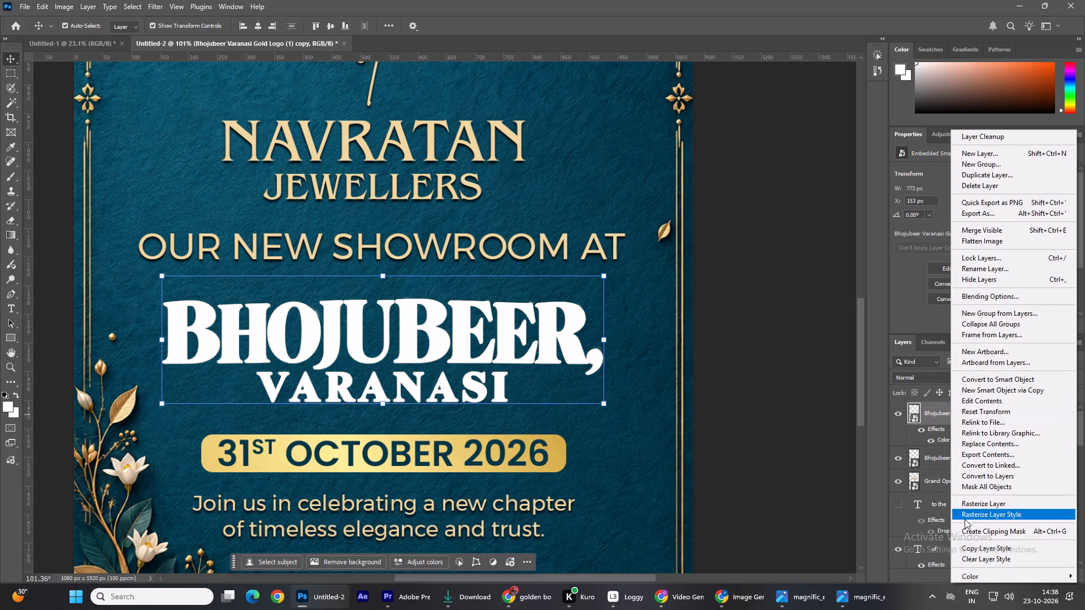
click(984, 502)
Delete the BHOJUBEER line from the white logo copy using a rectangular selection of about 878 x 162 px.
click(13, 75)
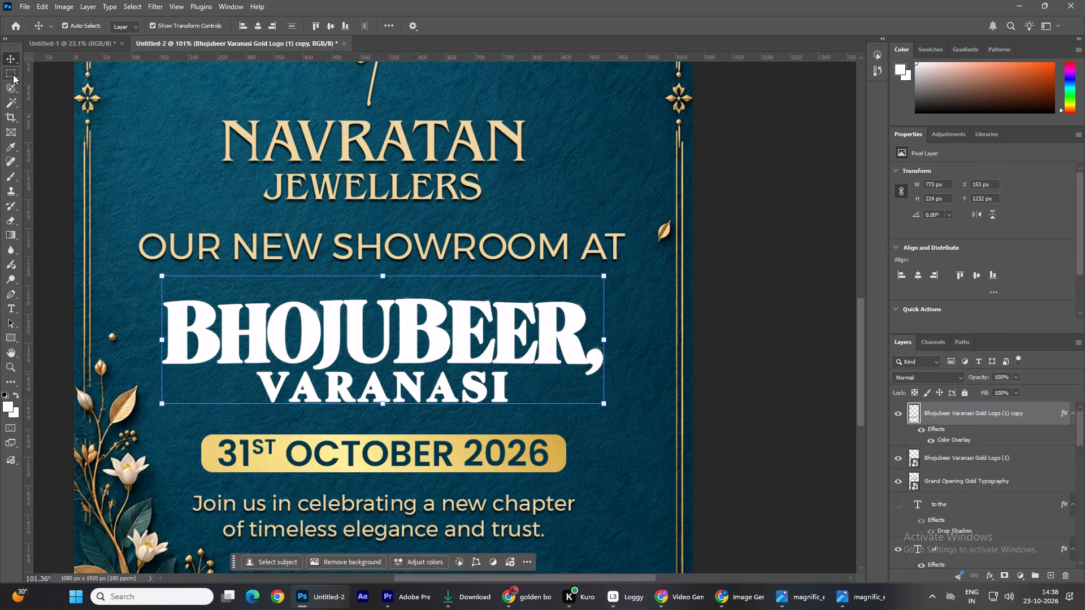
drag(145, 278, 644, 377)
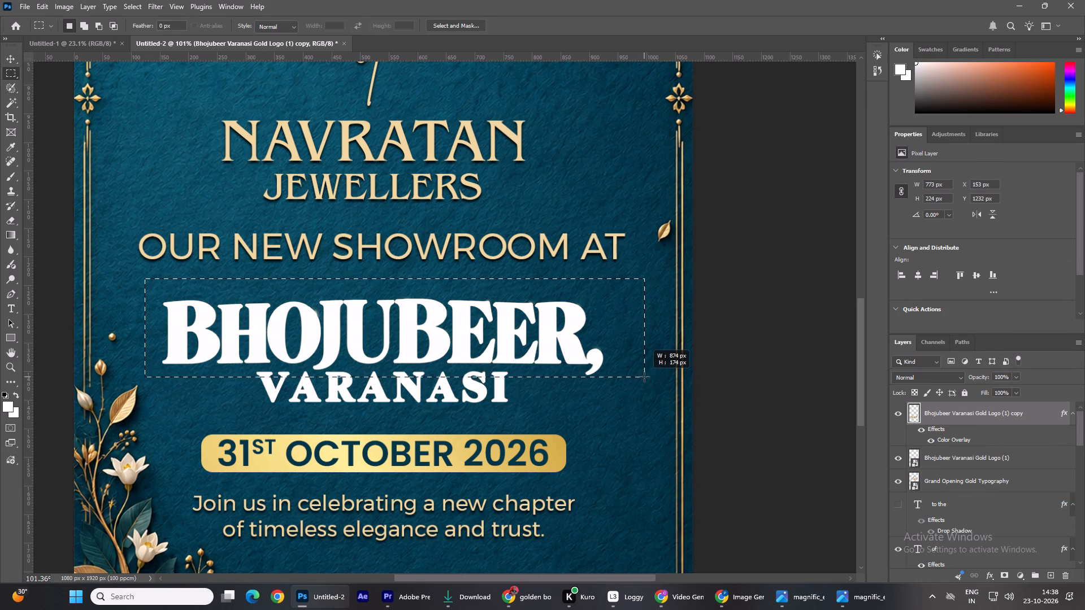
drag(644, 377, 648, 370)
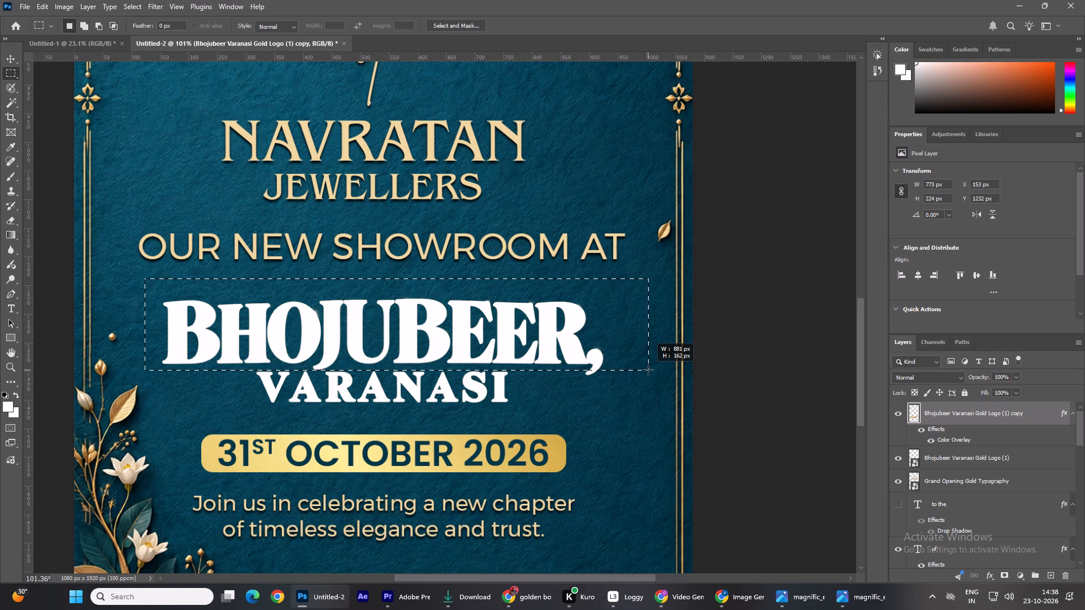
drag(648, 370, 646, 370)
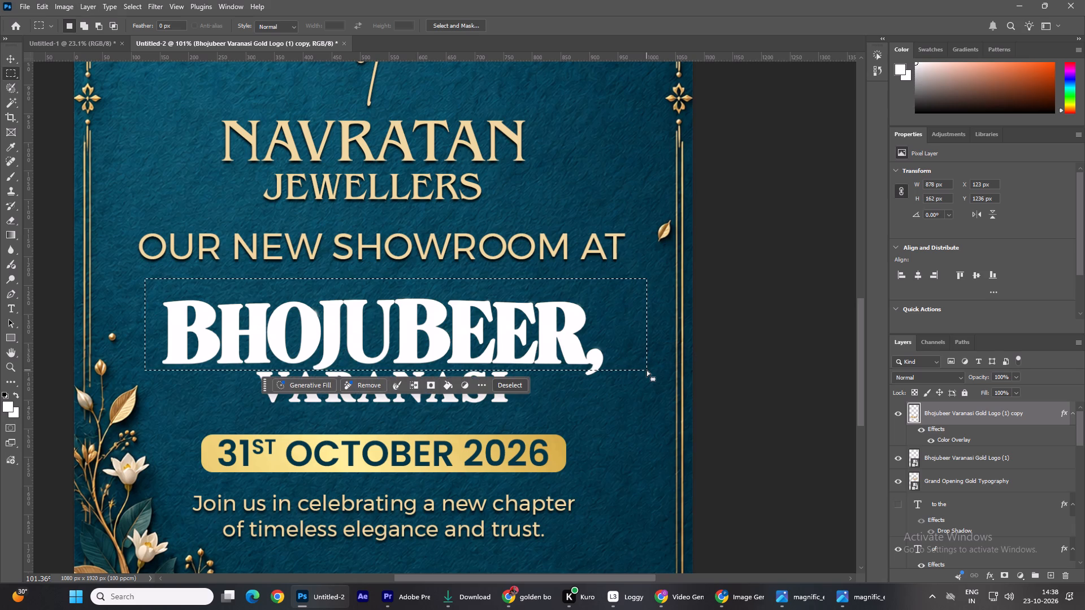
key(Delete)
click(750, 354)
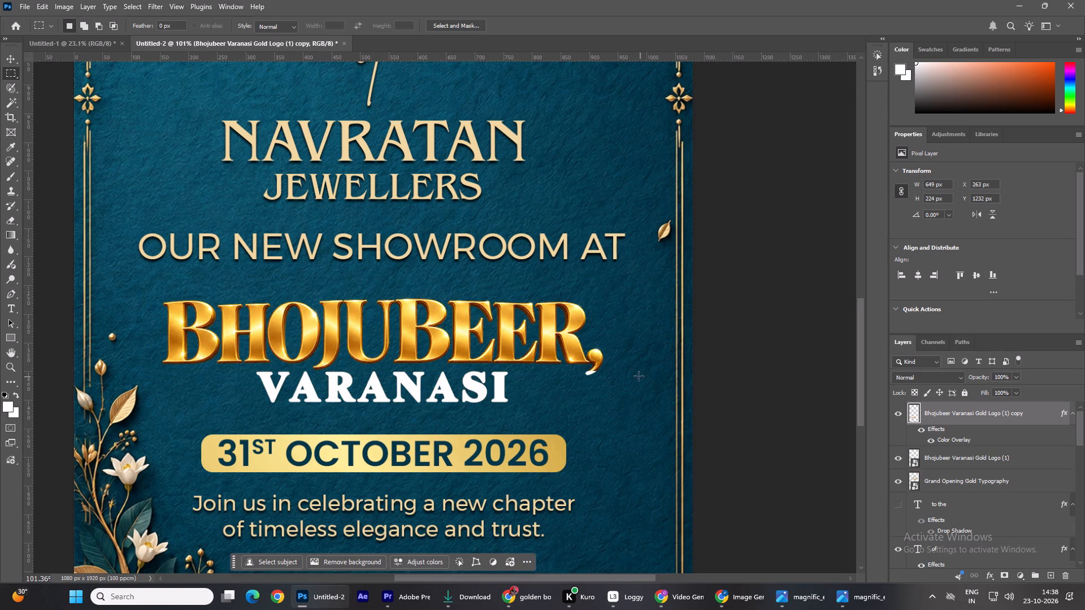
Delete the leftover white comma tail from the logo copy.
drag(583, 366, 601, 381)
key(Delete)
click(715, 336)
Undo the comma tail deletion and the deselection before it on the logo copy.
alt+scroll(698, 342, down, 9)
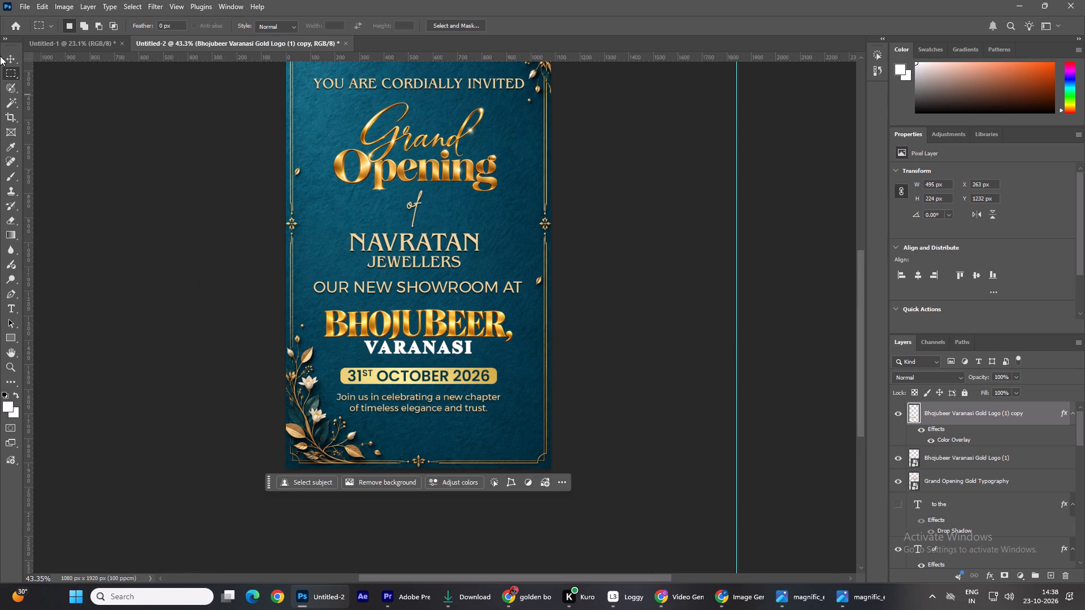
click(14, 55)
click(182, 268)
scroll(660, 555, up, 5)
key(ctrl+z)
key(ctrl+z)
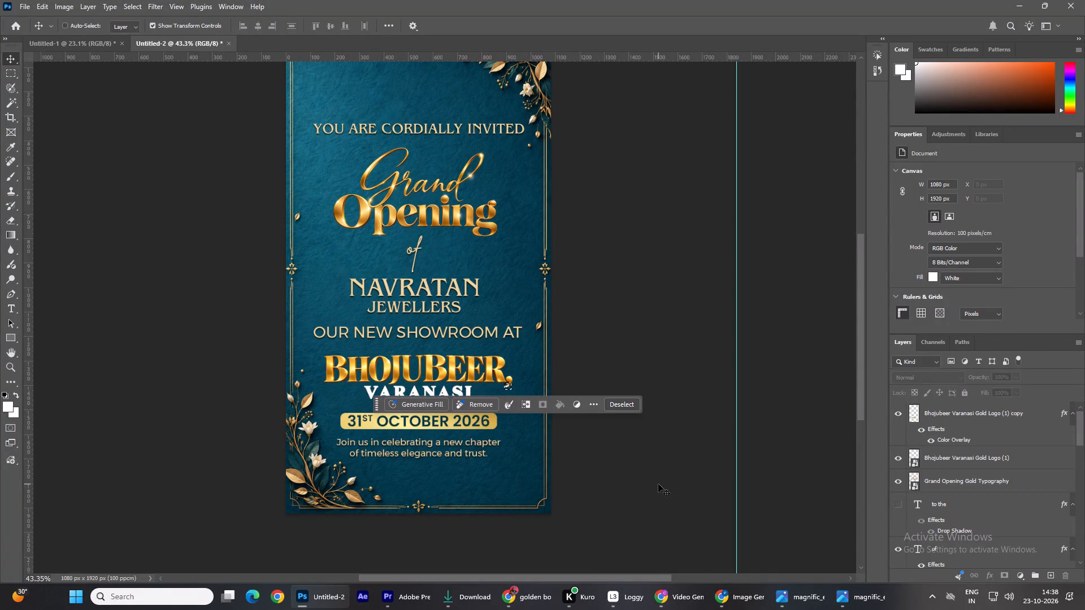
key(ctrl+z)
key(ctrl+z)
Hide the Bhojubeer Varanasi Gold Logo (1) copy layer and clear the selection.
click(982, 417)
click(896, 406)
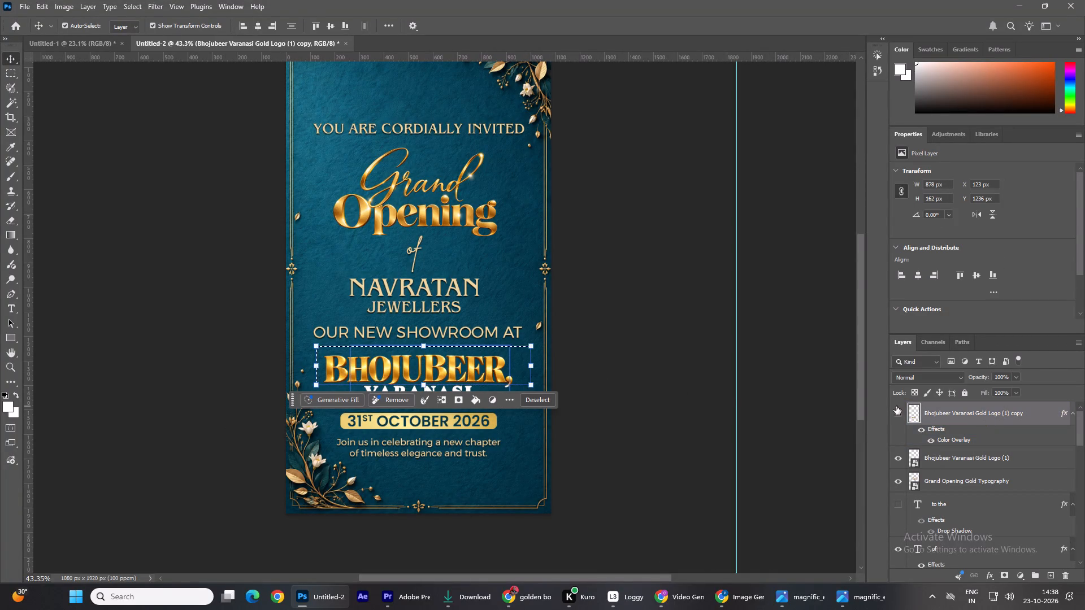
click(679, 370)
key(ctrl+d)
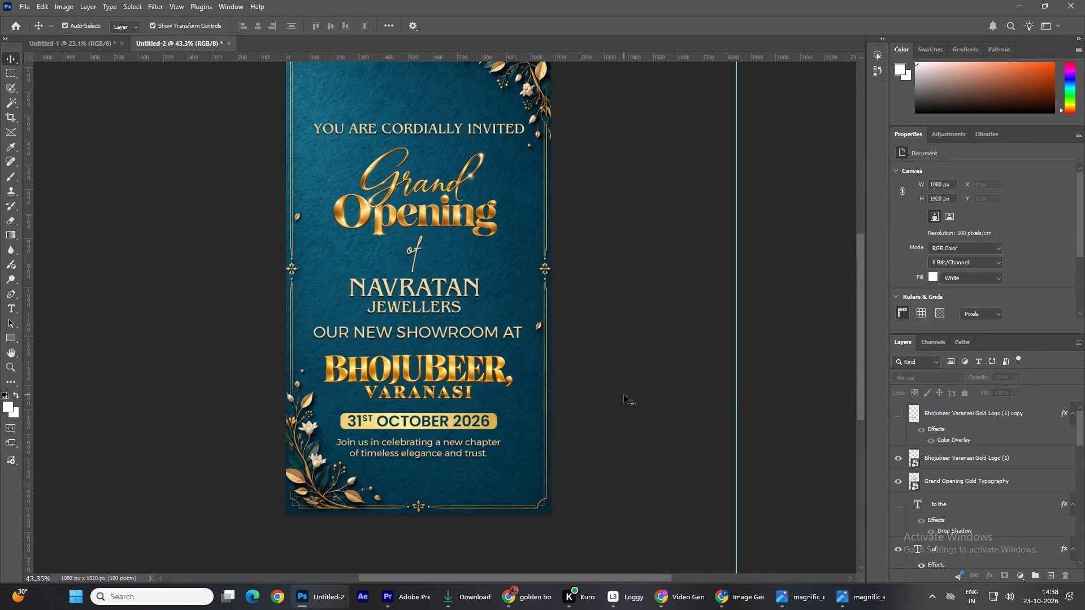
Recolour the YOU ARE CORDIALLY INVITED text to white.
click(624, 395)
double_click(389, 124)
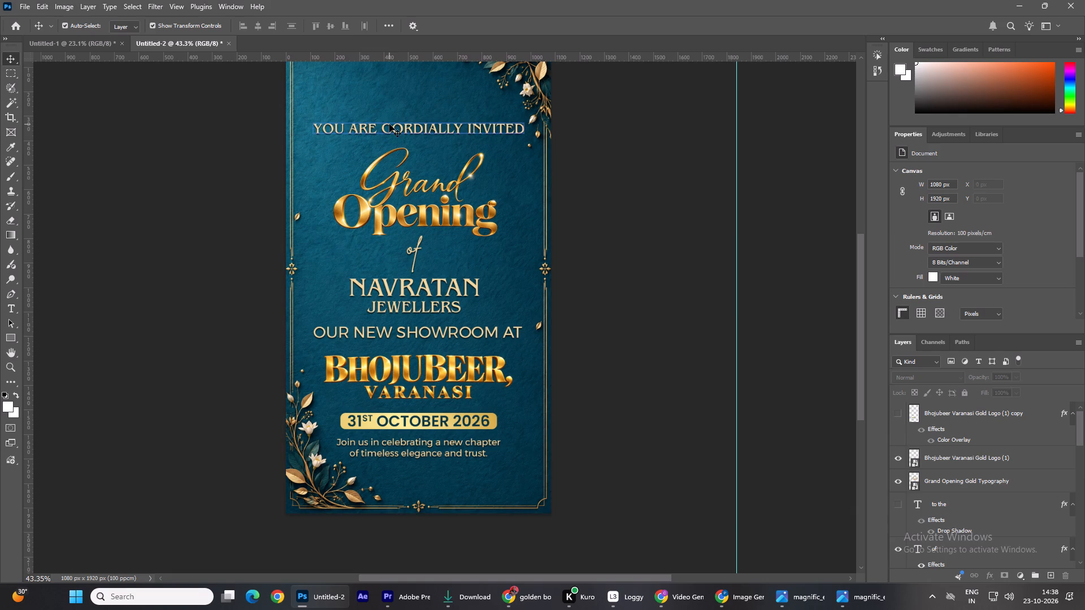
click(419, 164)
drag(793, 232, 776, 222)
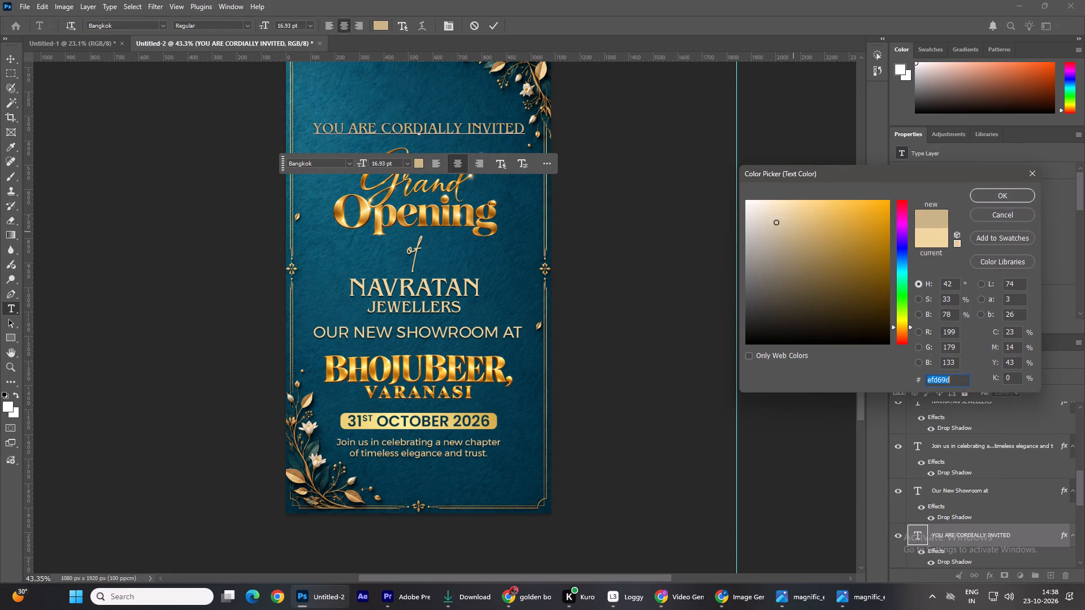
drag(776, 222, 646, 176)
click(985, 194)
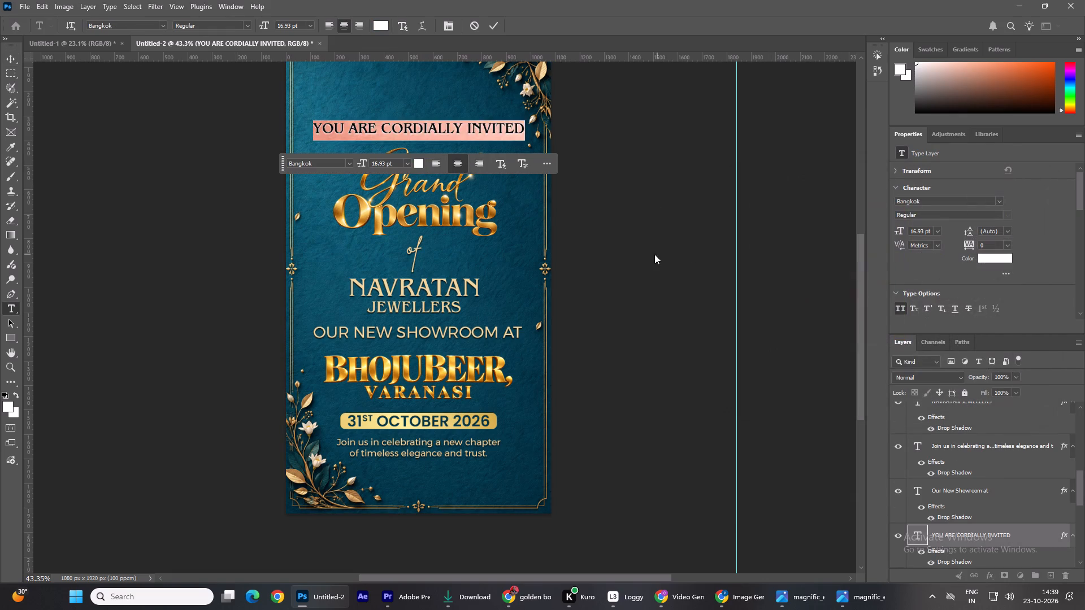
click(628, 228)
click(645, 252)
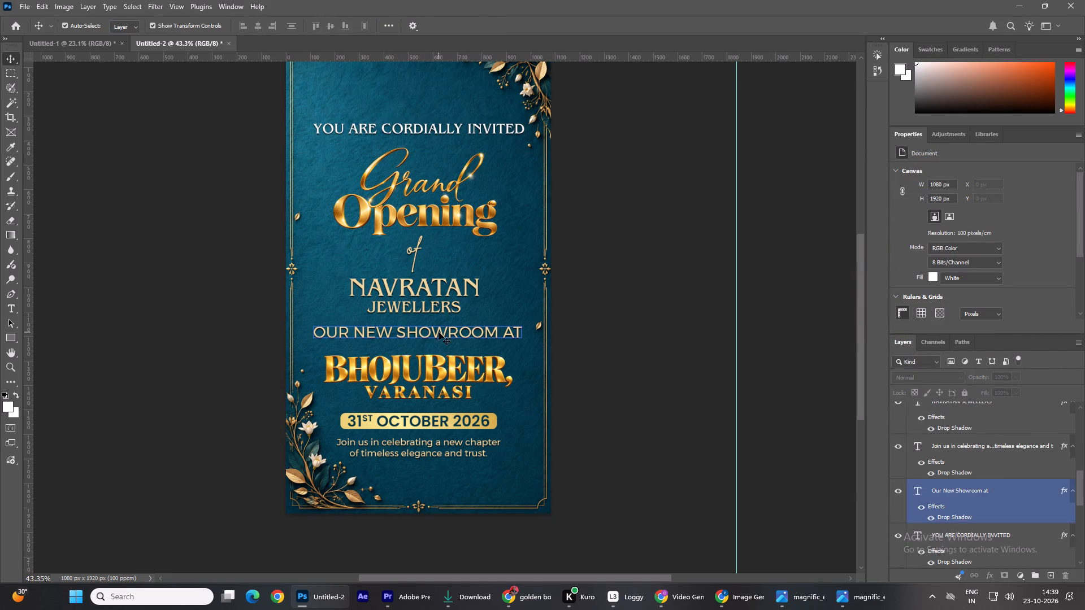
Recolour the OUR NEW SHOWROOM AT text to white (#ffffff).
triple_click(437, 332)
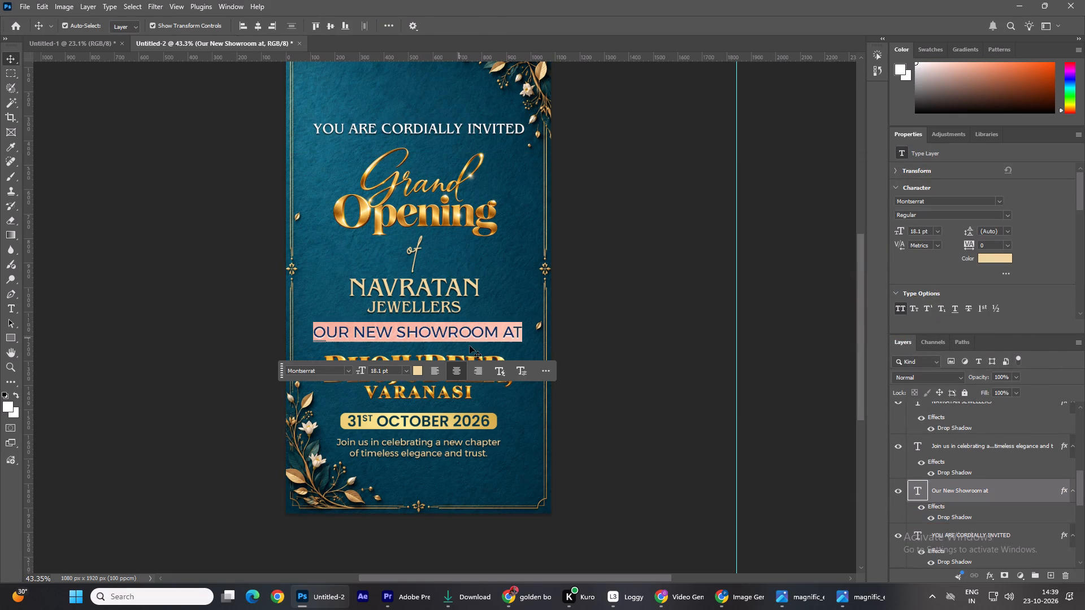
click(416, 371)
drag(761, 236, 697, 128)
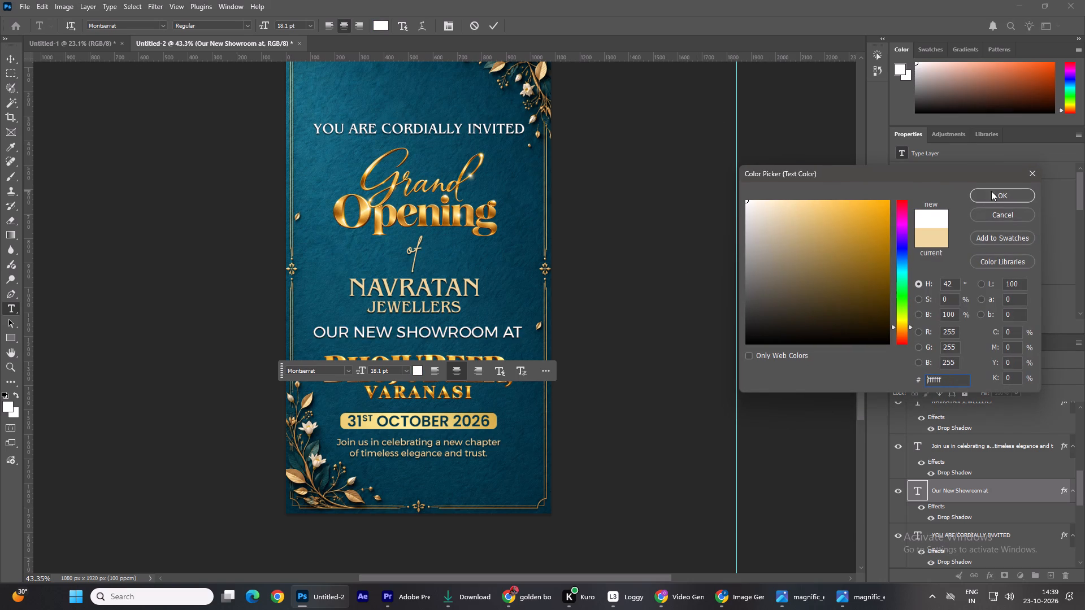
click(991, 191)
double_click(687, 219)
Scale the OUR NEW SHOWROOM AT text down to about 95% (17.19 pt), then recentre it slightly lower above BHOJUBEER.
alt+scroll(414, 339, up, 4)
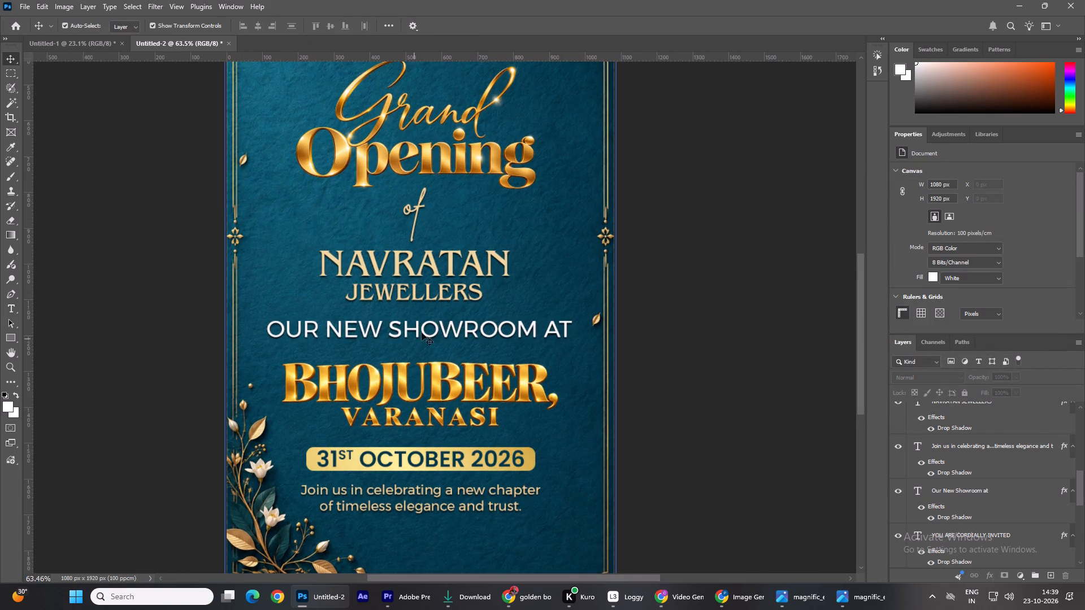
click(435, 323)
drag(267, 321, 282, 324)
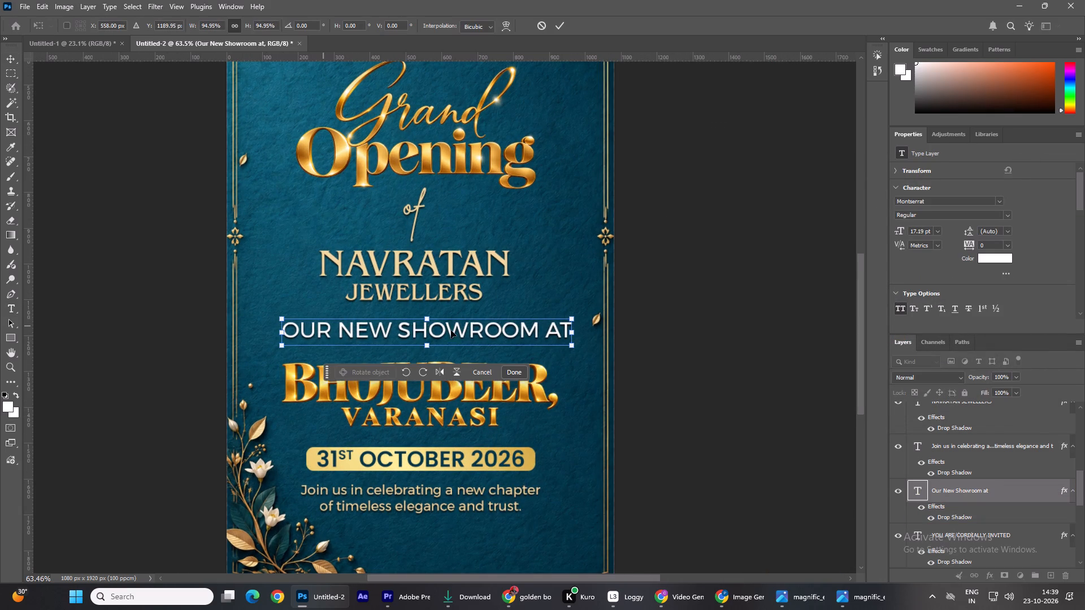
drag(472, 326, 466, 333)
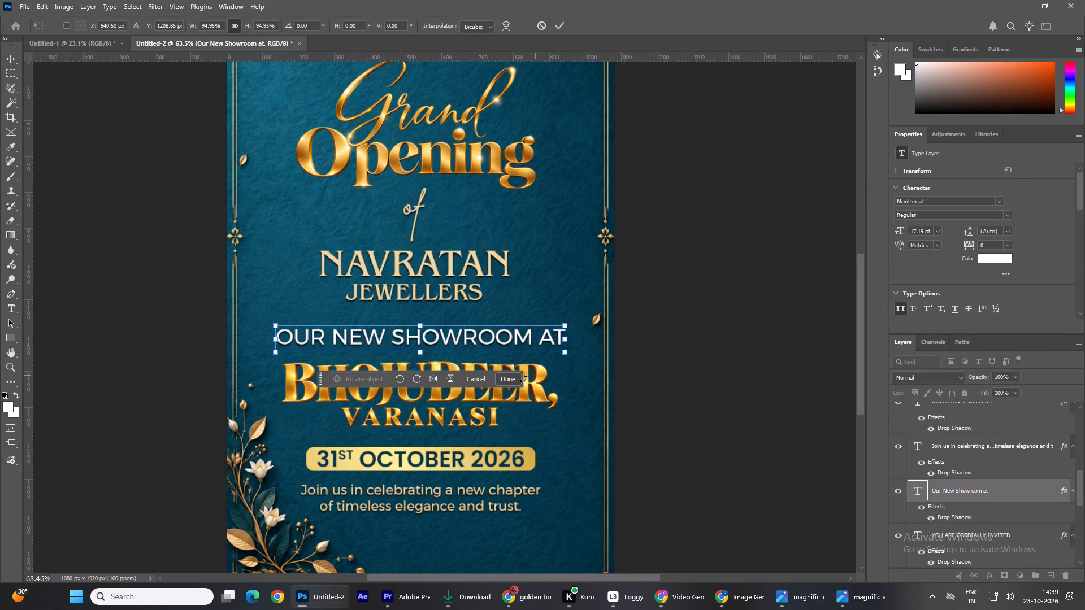
click(504, 379)
click(761, 362)
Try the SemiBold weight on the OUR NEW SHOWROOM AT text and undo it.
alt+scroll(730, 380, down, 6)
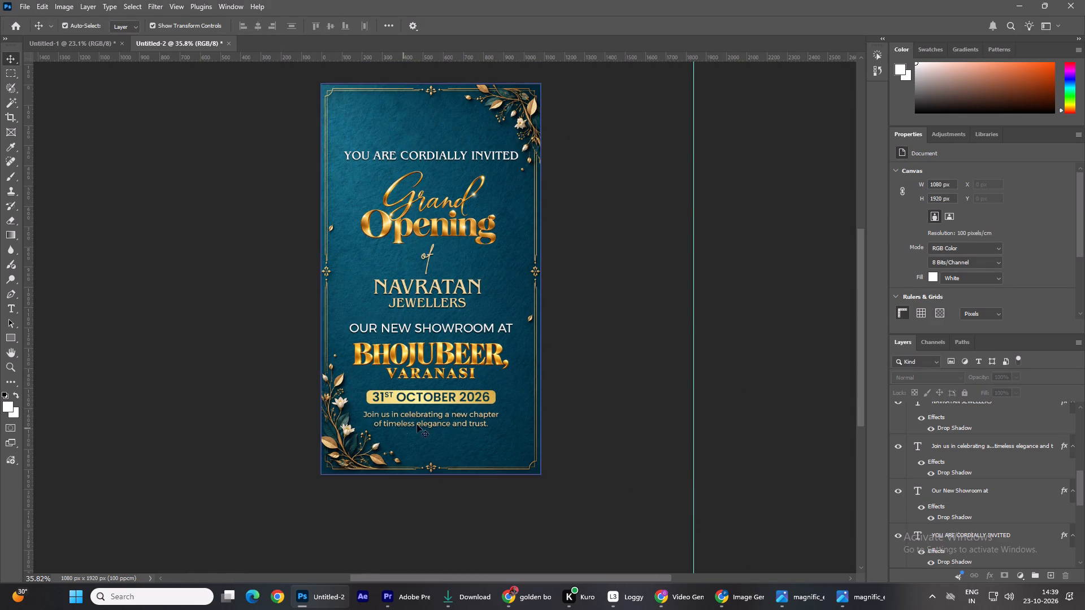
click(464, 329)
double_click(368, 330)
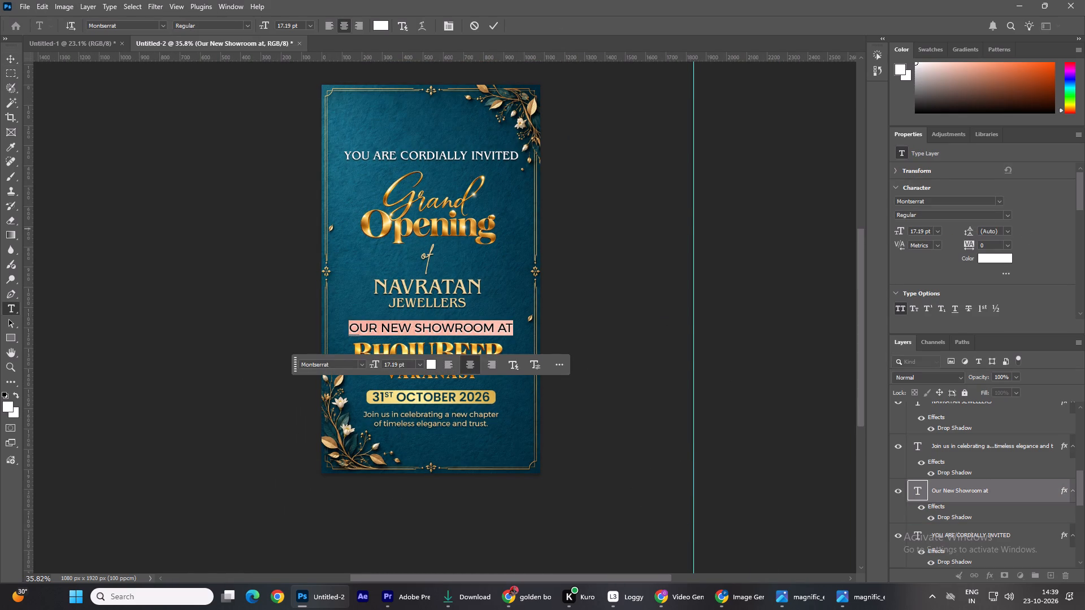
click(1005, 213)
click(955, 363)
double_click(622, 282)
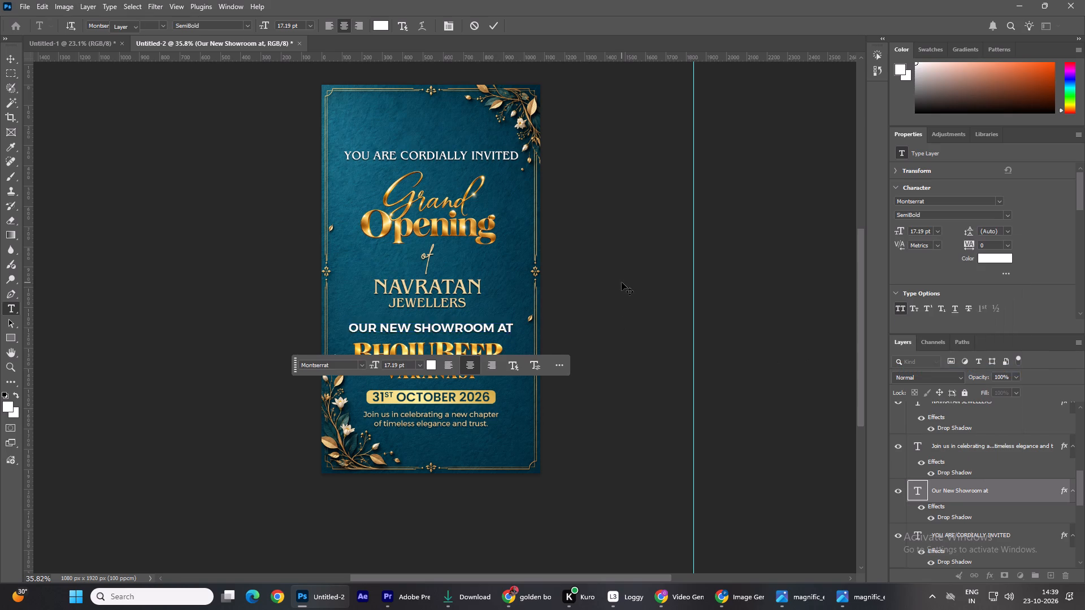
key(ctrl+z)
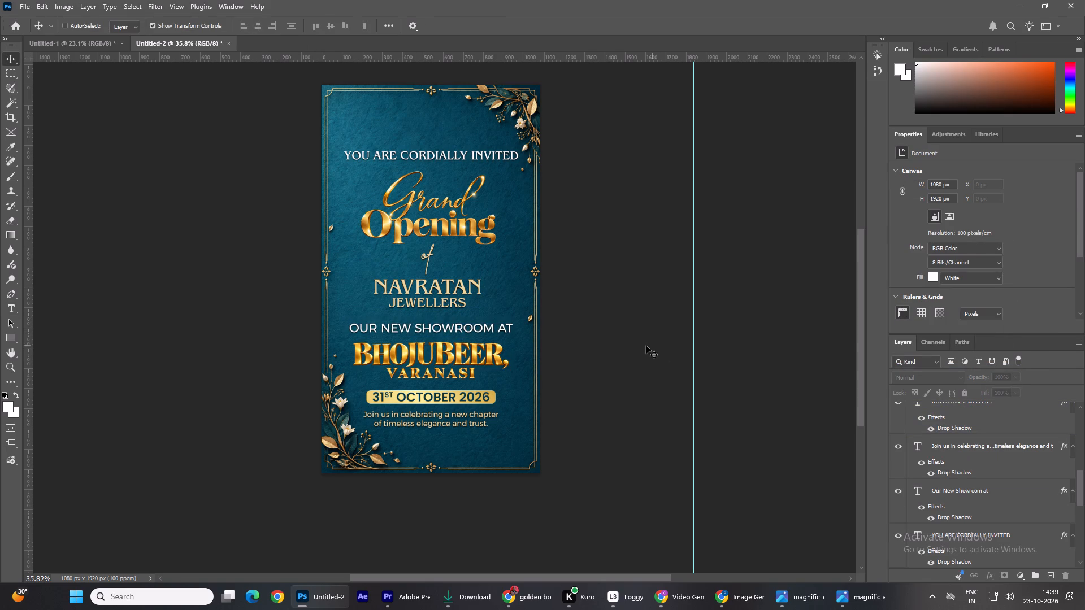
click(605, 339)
Duplicate the Bhojubeer Varanasi Gold Logo (1) layer.
click(427, 358)
scroll(1013, 430, up, 8)
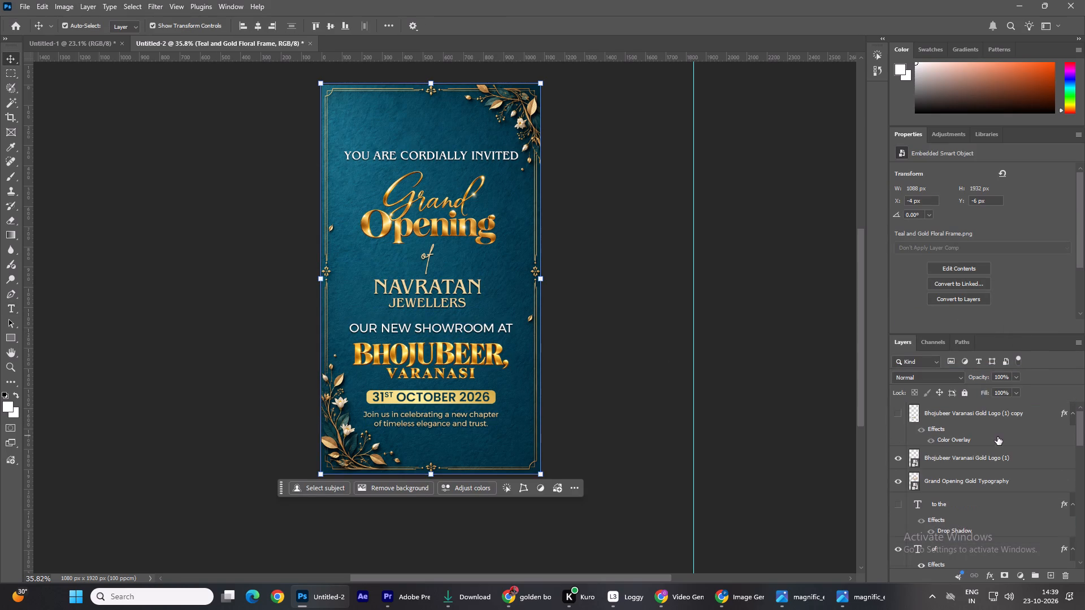
scroll(997, 437, up, 6)
click(931, 429)
click(957, 452)
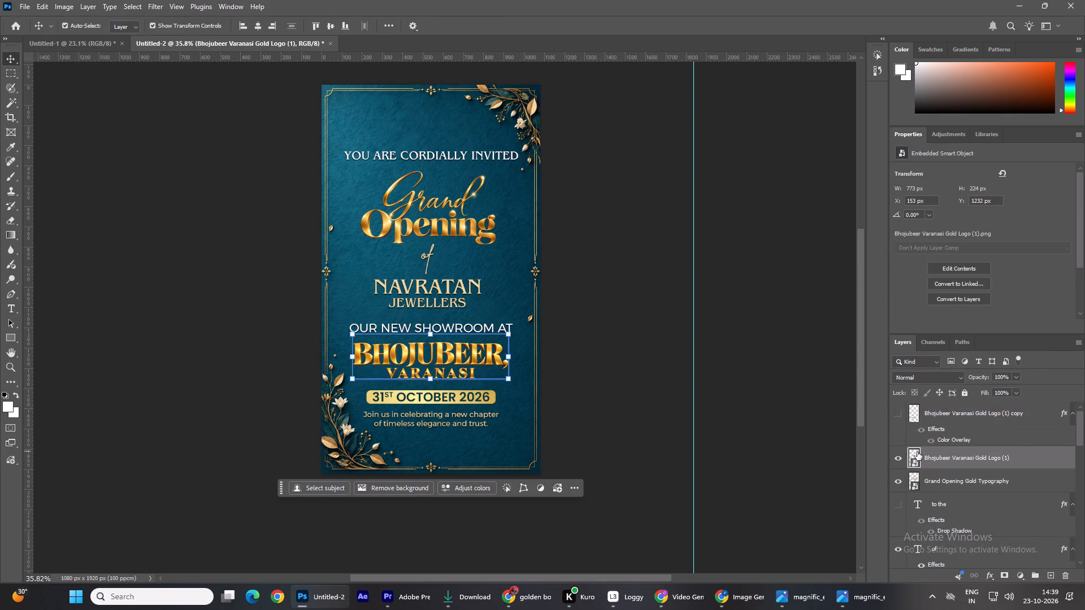
alt+drag(965, 462, 965, 452)
Delete the hidden Bhojubeer Varanasi Gold Logo (1) copy layer with the colour overlay and select the new copy 2 layer.
click(975, 411)
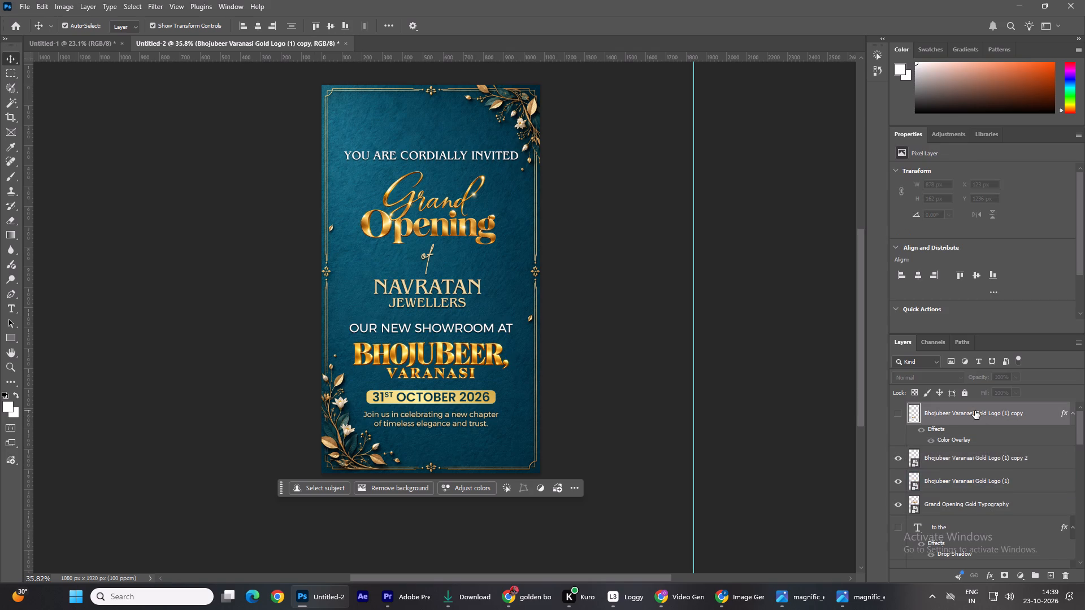
key(Delete)
click(971, 415)
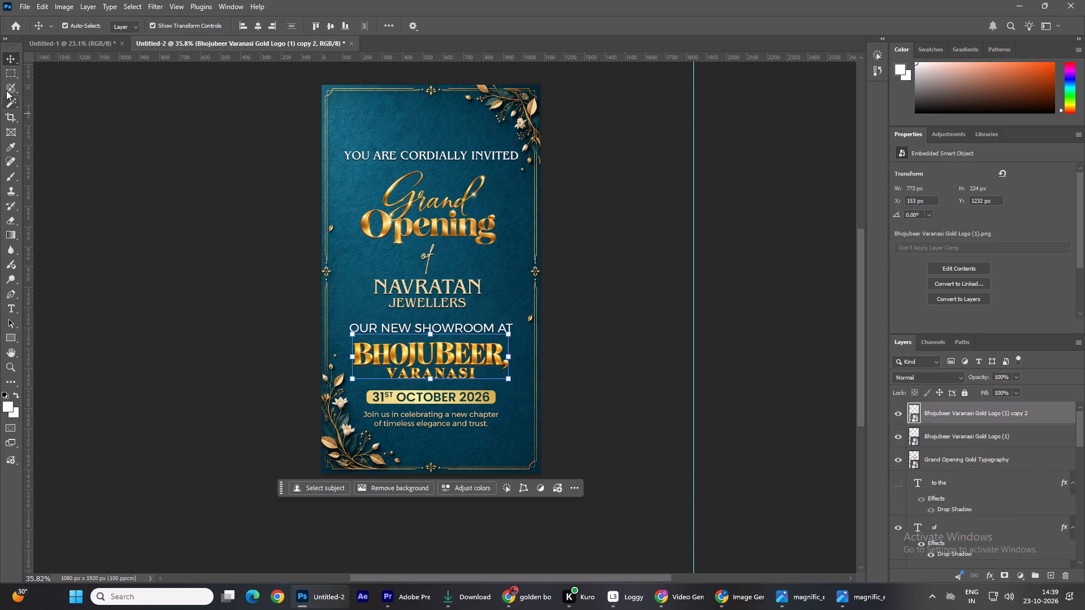
Hide the original Bhojubeer Varanasi Gold Logo (1) layer, marquee the BHOJUBEER word and rasterize the copy 2 layer.
click(10, 75)
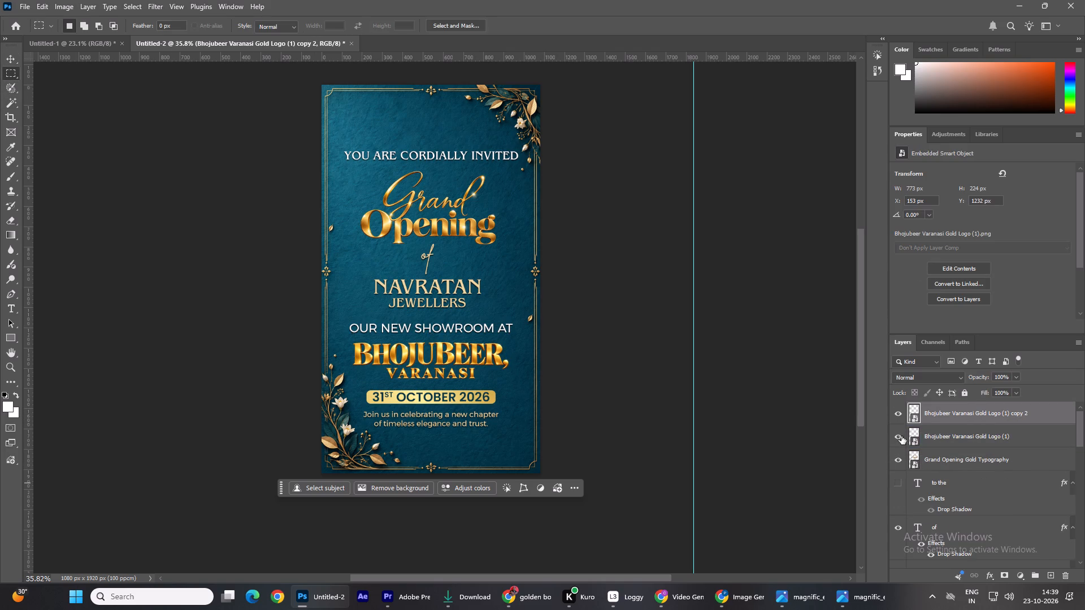
click(901, 436)
scroll(385, 367, up, 6)
scroll(332, 358, up, 4)
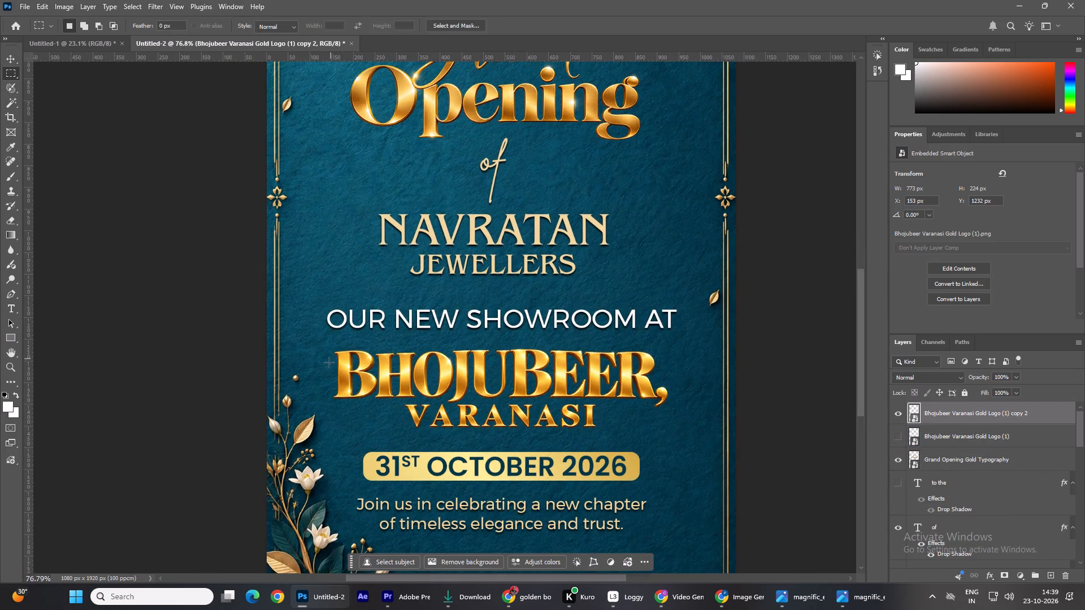
drag(327, 343, 675, 404)
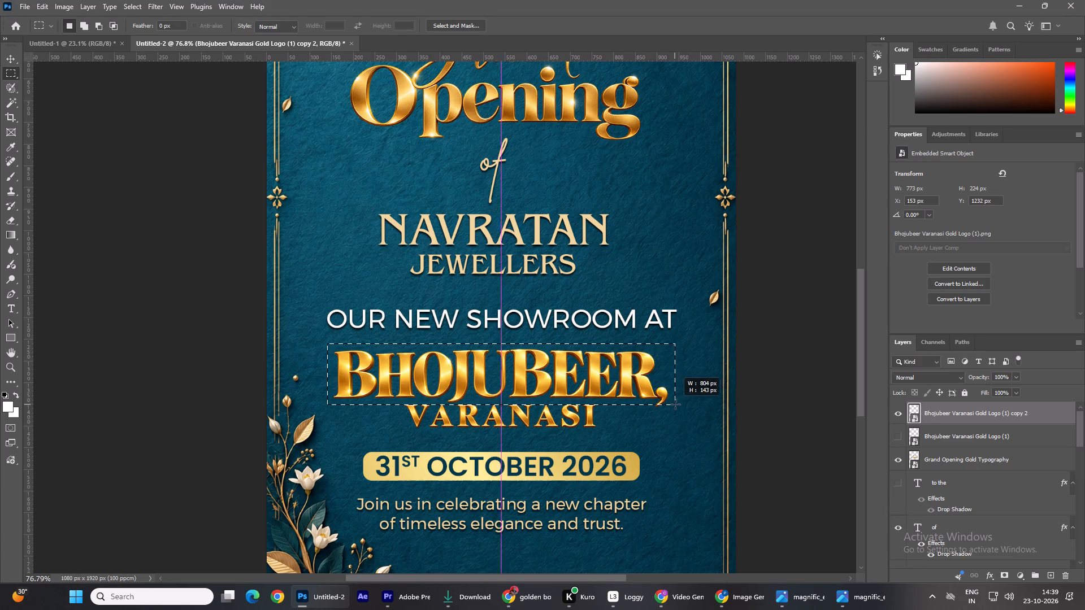
drag(675, 404, 678, 405)
right_click(956, 410)
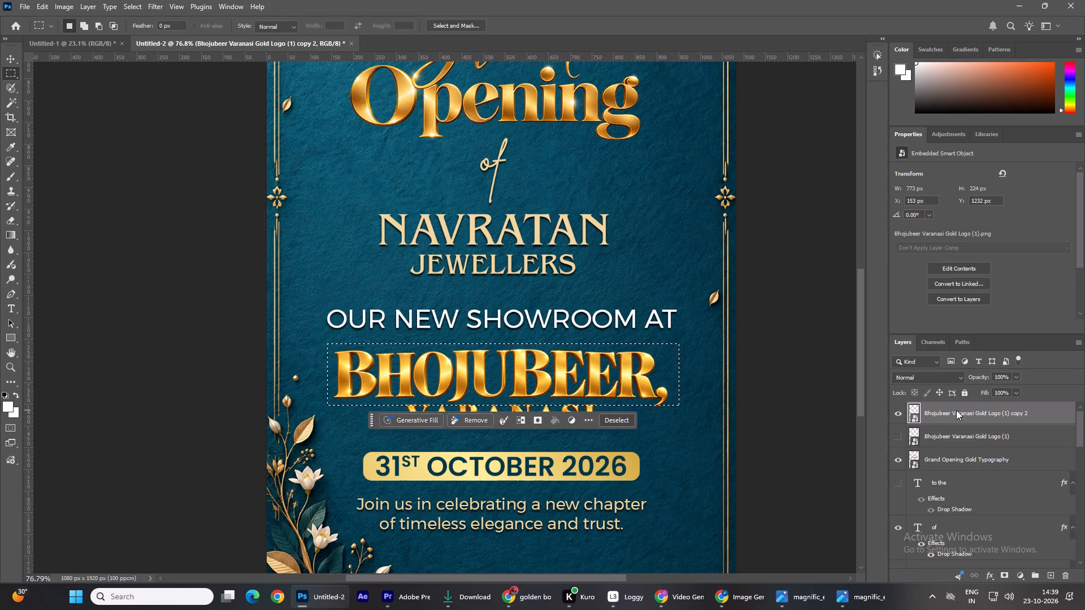
click(990, 544)
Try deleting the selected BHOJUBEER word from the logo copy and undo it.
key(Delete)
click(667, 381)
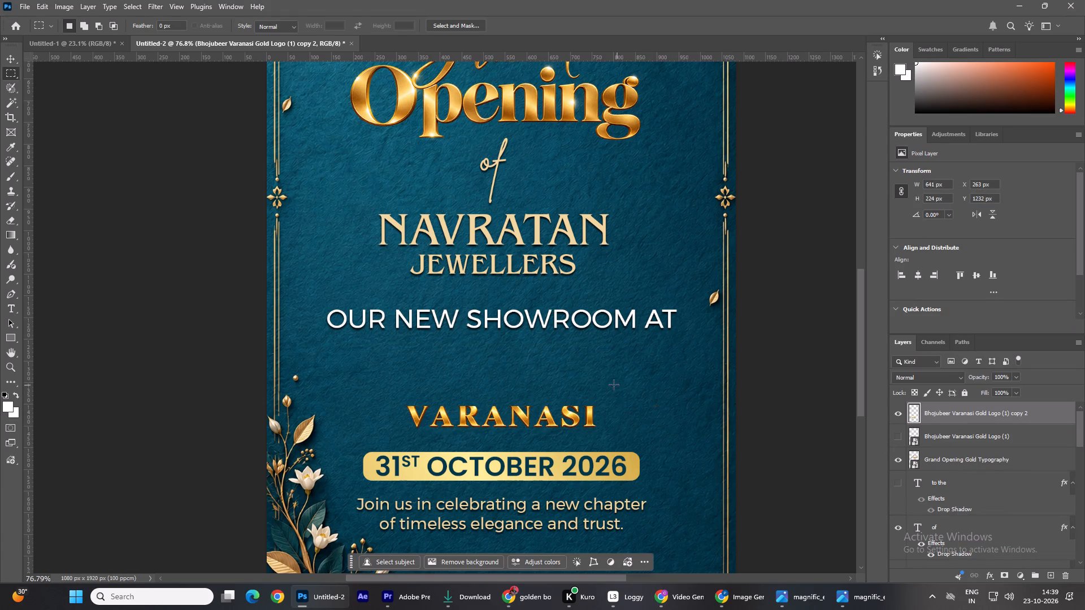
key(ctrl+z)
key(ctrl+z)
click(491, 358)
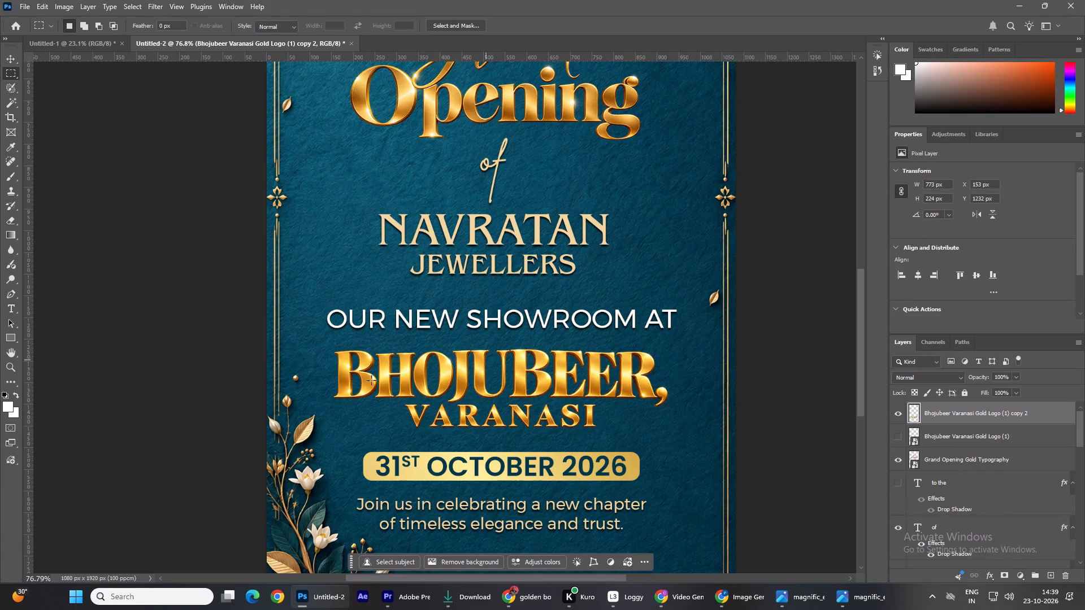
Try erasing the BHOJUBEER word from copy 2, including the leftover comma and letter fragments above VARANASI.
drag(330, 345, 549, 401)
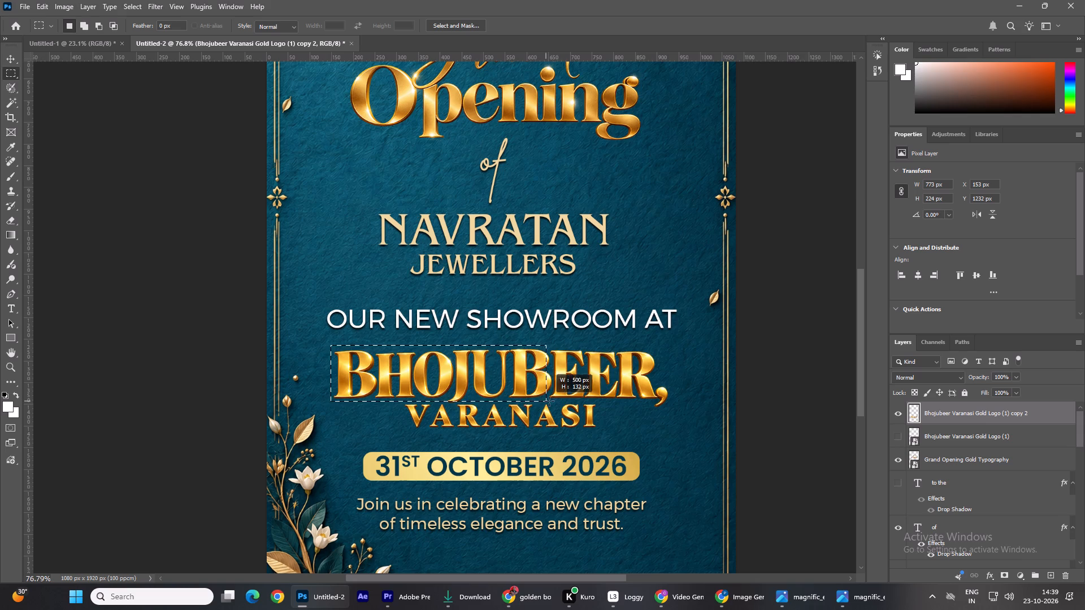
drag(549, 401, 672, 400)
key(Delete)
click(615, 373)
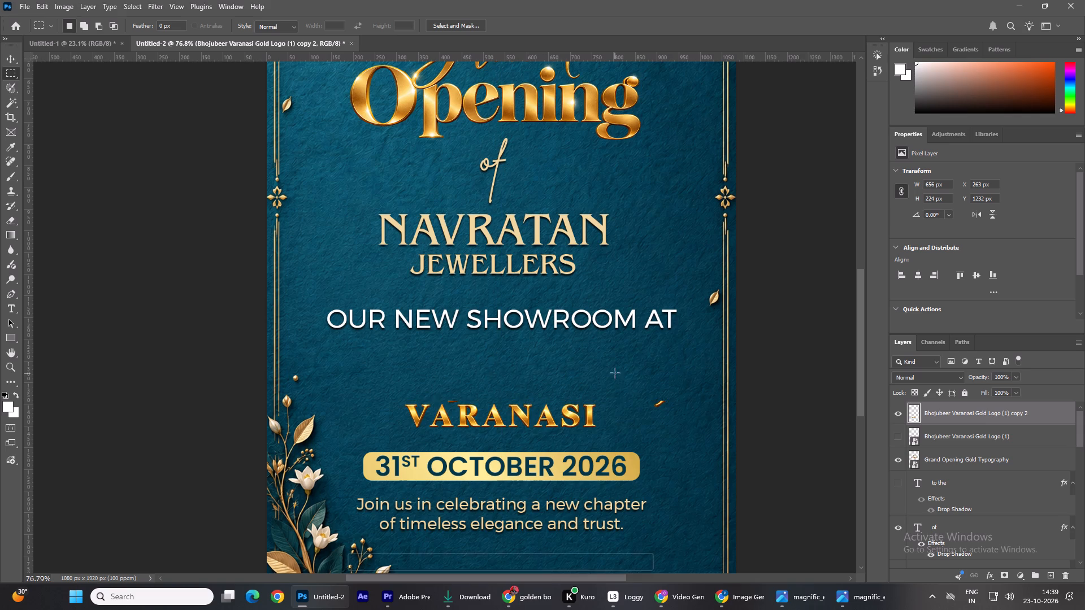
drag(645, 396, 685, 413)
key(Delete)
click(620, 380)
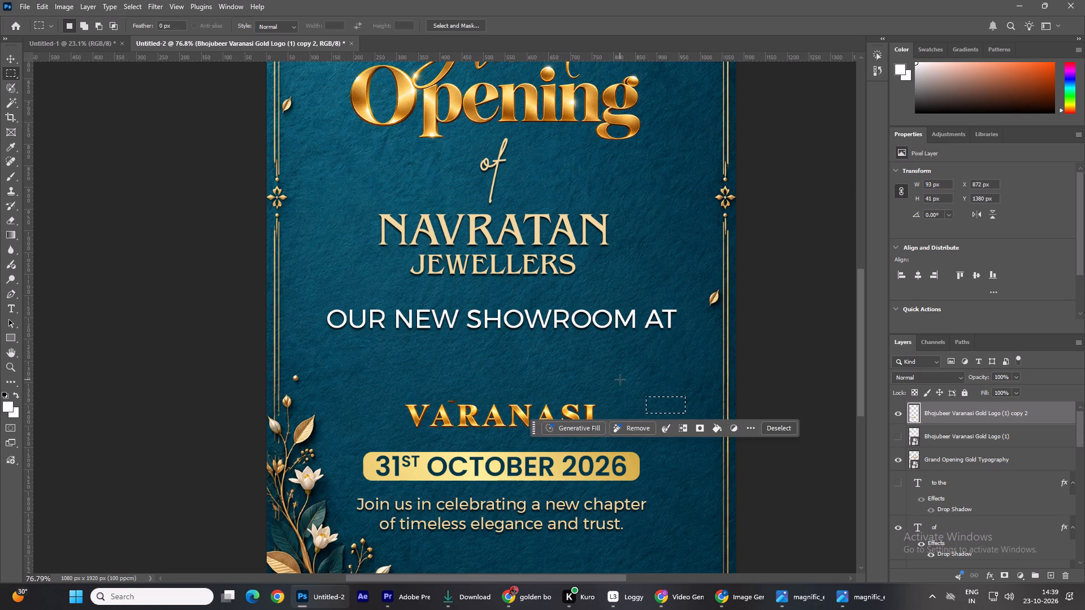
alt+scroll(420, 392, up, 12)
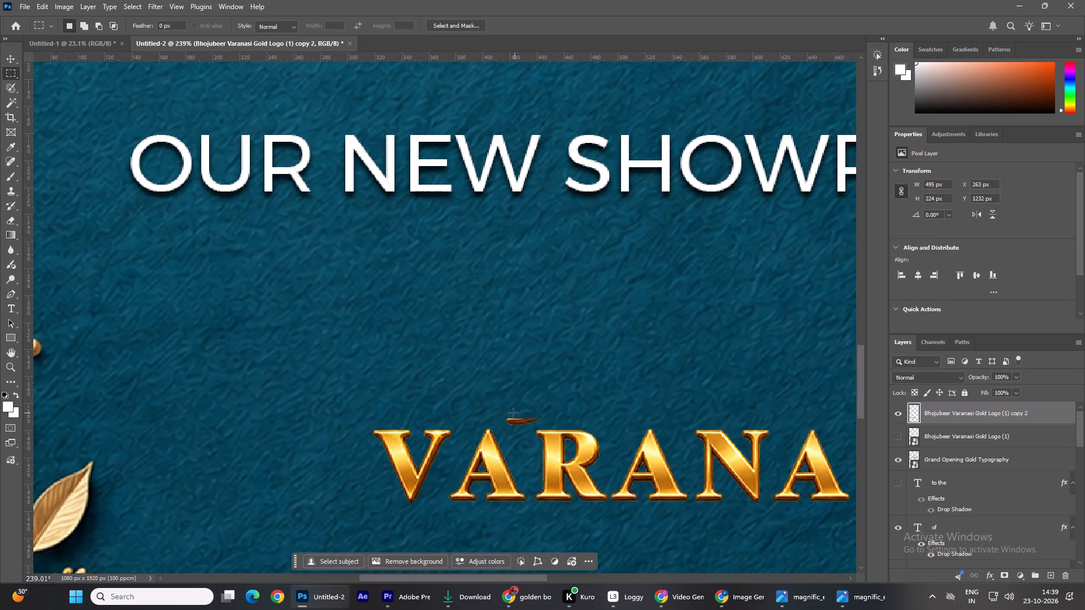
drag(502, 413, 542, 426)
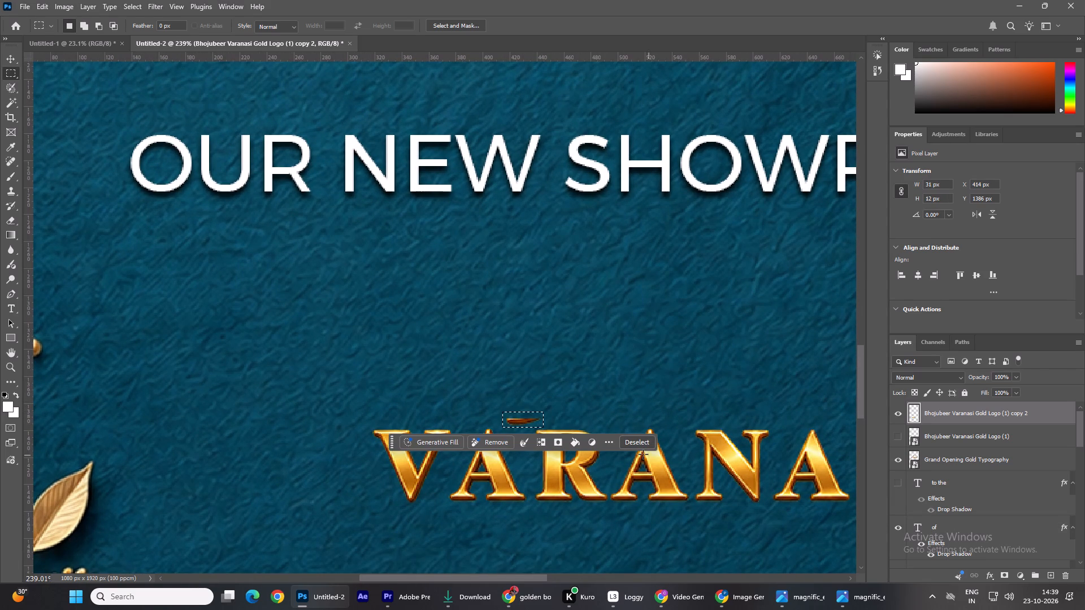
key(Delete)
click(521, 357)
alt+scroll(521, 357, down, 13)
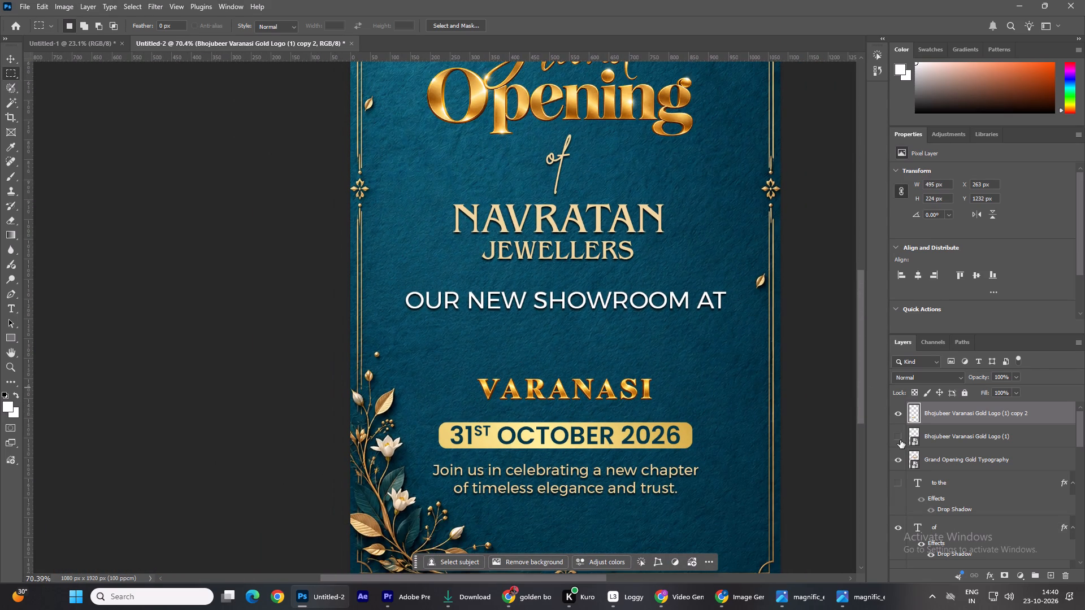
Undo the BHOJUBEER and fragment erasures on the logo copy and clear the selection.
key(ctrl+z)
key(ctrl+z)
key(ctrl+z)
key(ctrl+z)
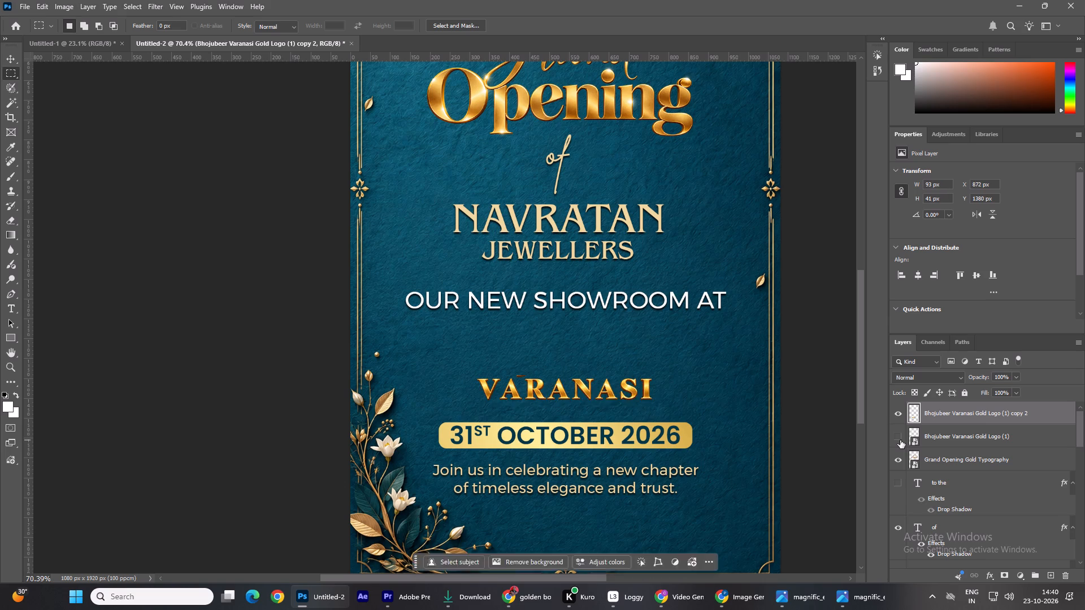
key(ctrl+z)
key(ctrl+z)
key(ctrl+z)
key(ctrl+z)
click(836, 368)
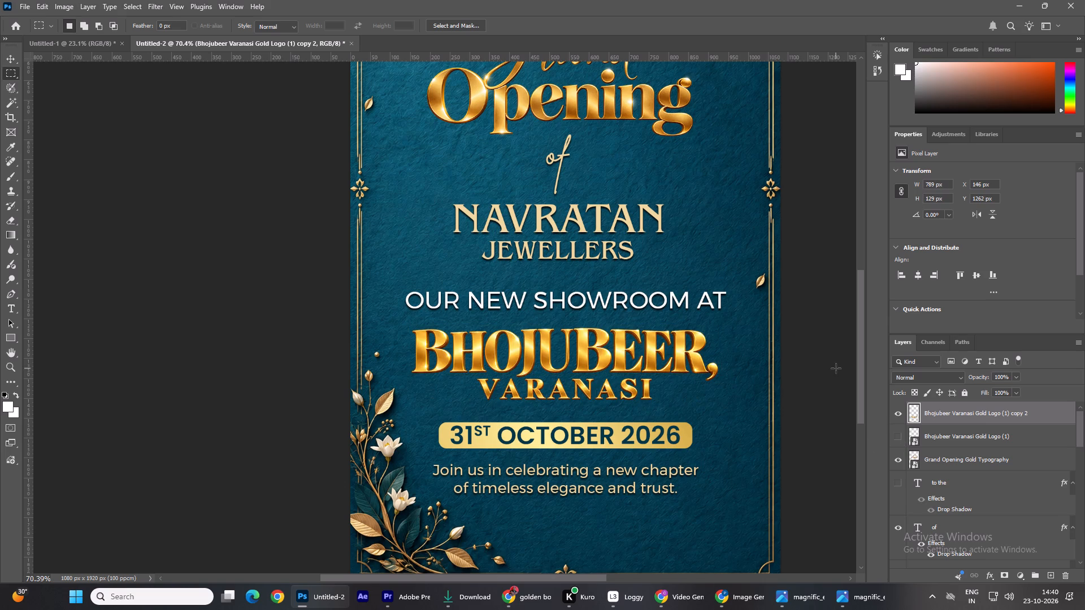
Marquee the gold VARANASI word beneath BHOJUBEER, delete it from the logo copy and deselect.
alt+scroll(478, 388, up, 7)
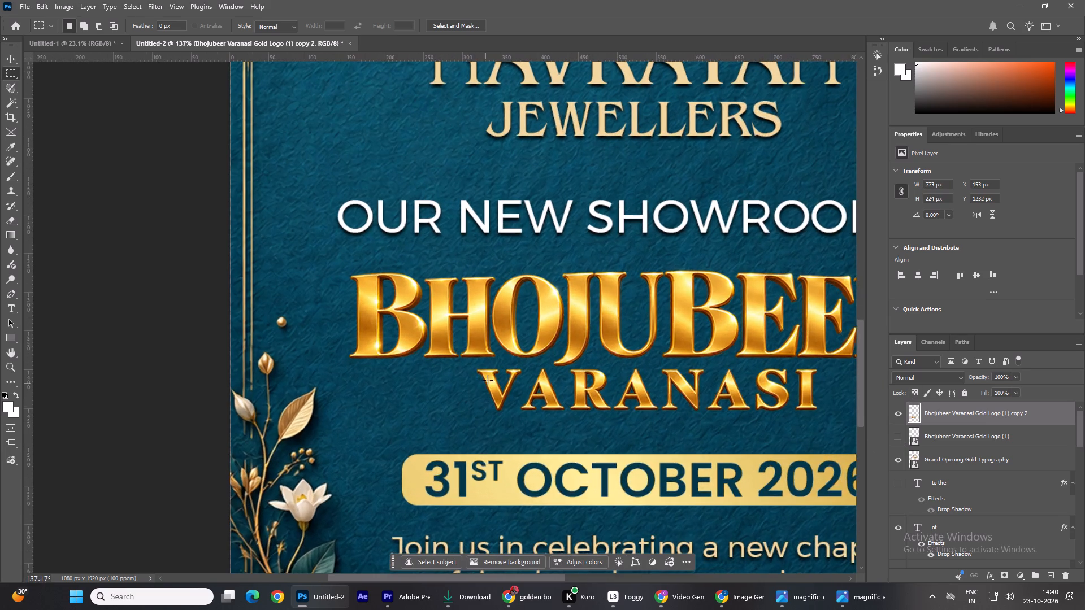
alt+scroll(482, 378, down, 4)
drag(475, 369, 626, 409)
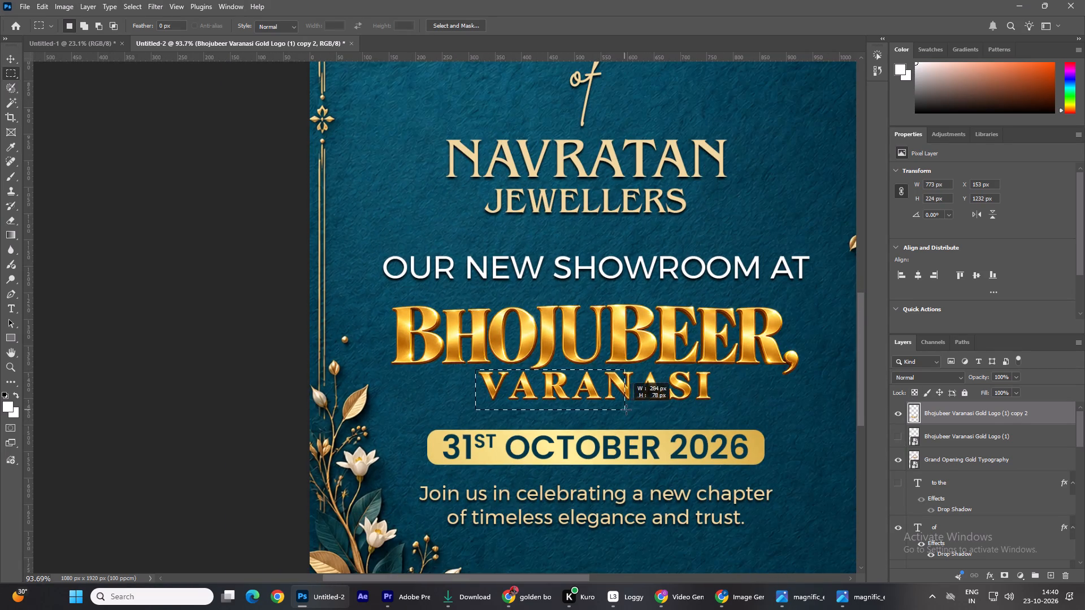
drag(626, 409, 717, 413)
key(Delete)
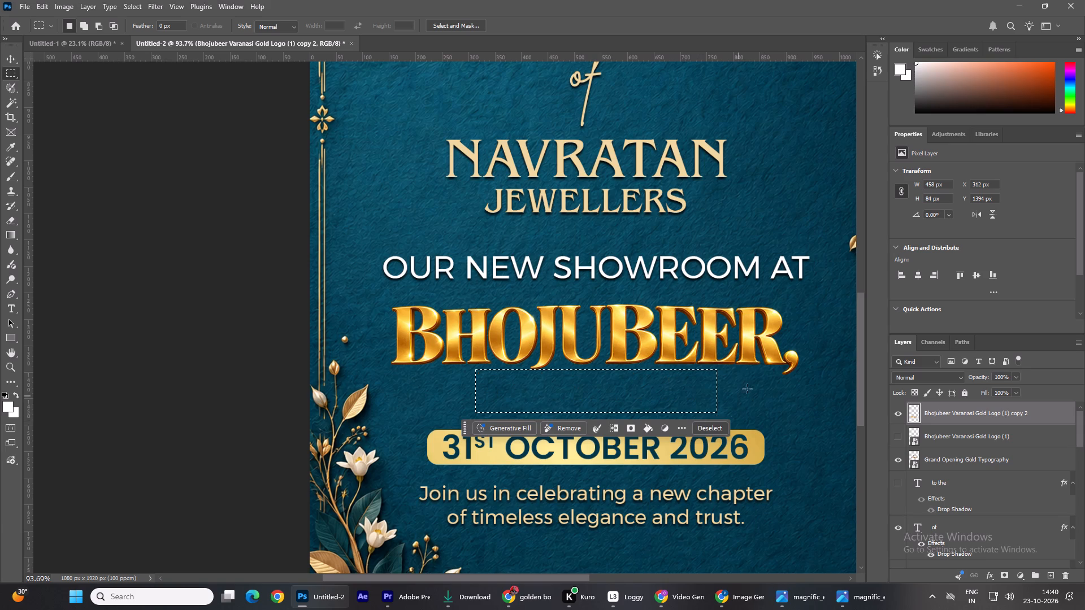
click(757, 374)
Duplicate the OUR NEW SHOWROOM AT text line into the gap directly beneath BHOJUBEER.
alt+scroll(602, 400, down, 8)
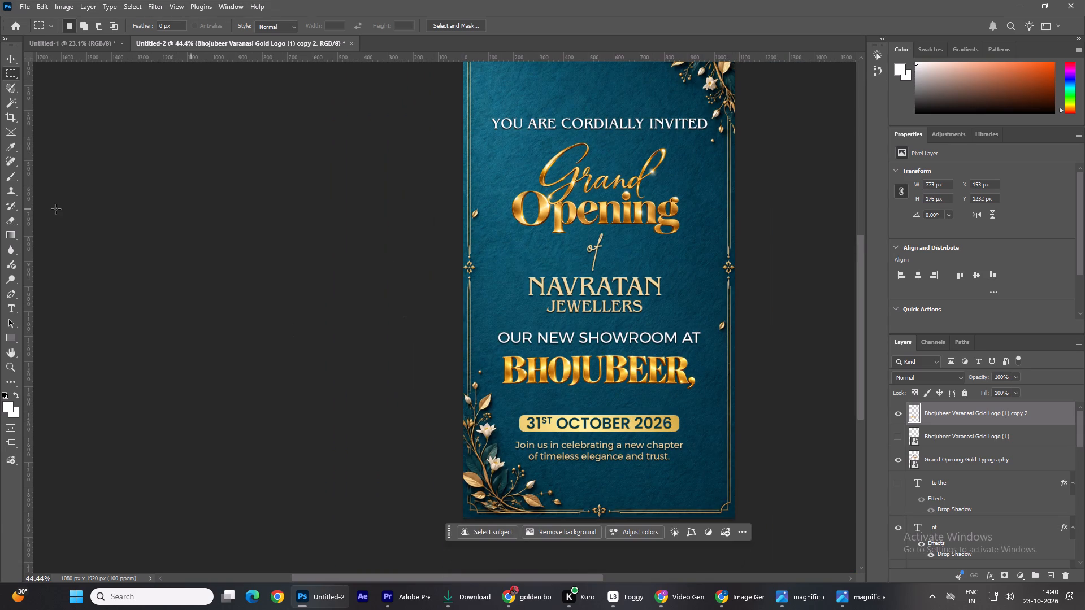
click(15, 63)
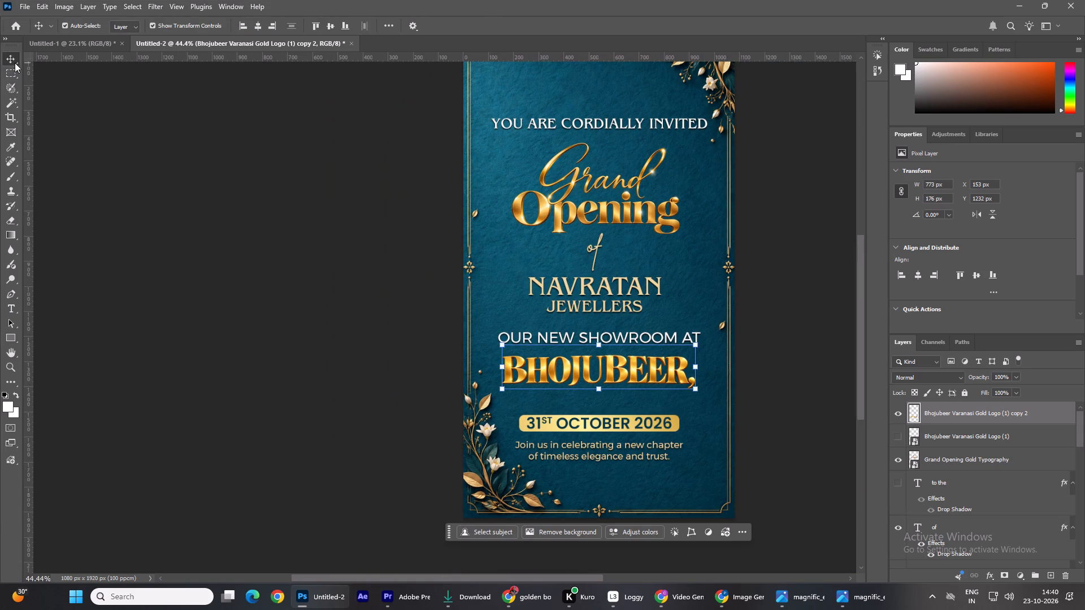
click(243, 207)
click(611, 341)
alt+drag(635, 335, 637, 392)
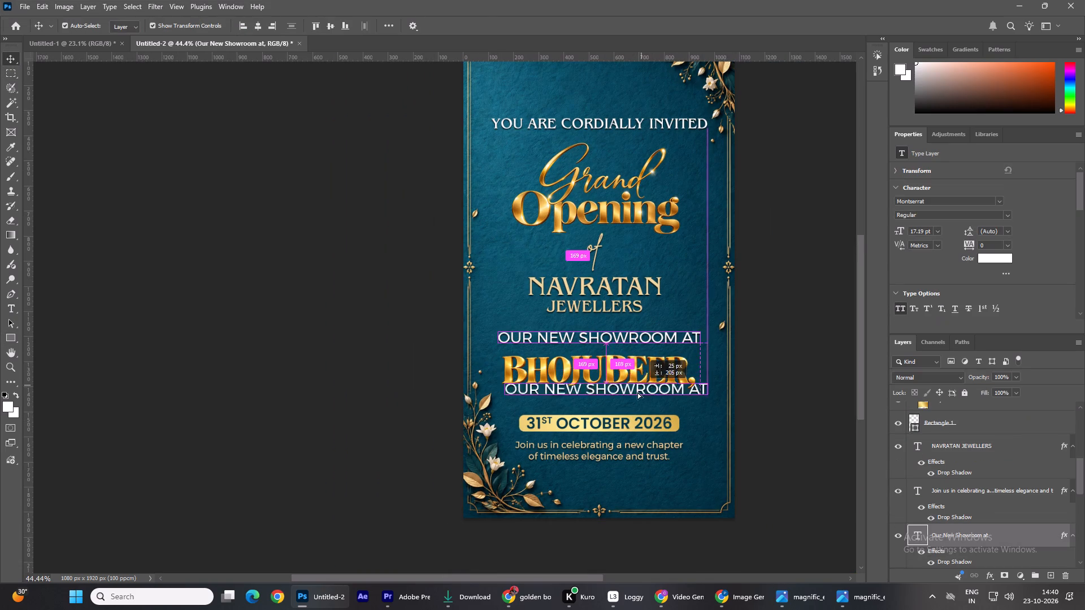
alt+drag(637, 392, 634, 394)
Replace the duplicated line's text with VARANASI.
double_click(634, 394)
text(varanaso)
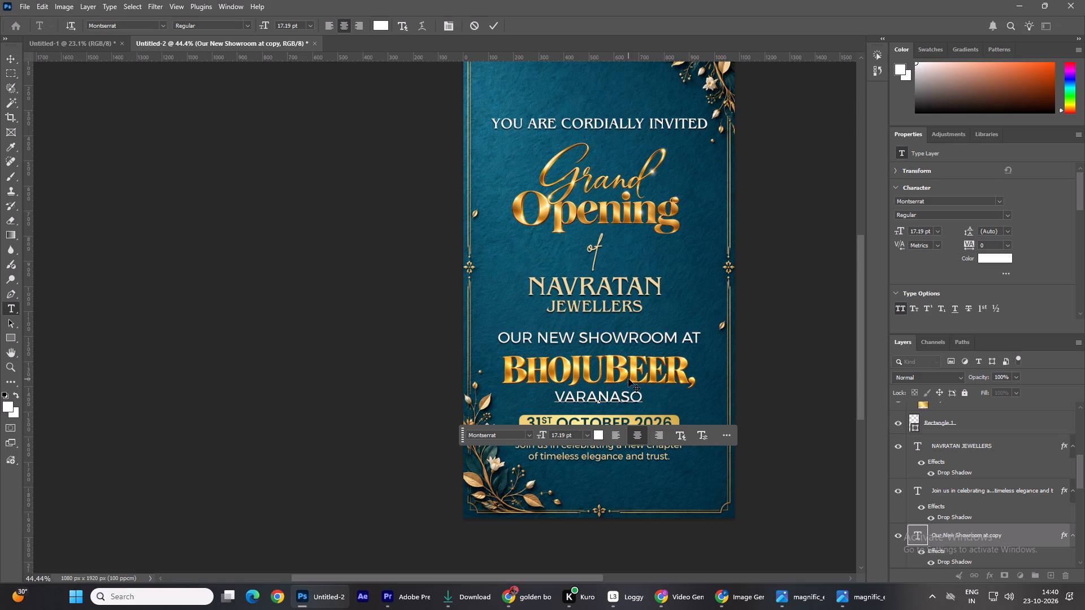
key(BackSpace)
key(i)
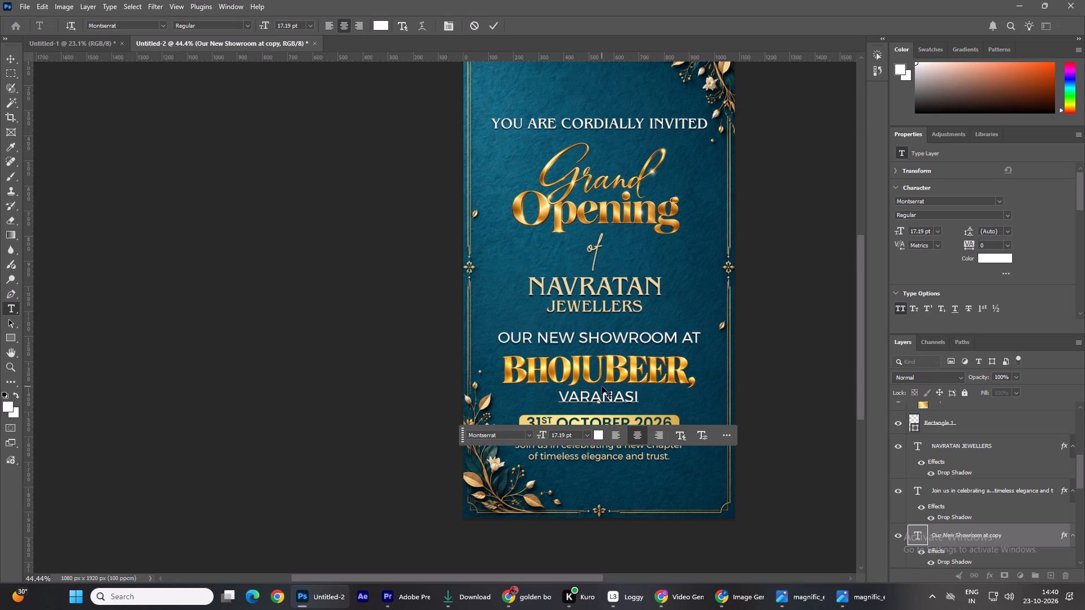
Set the leading of the white VARANASI text line to 50 pt.
triple_click(607, 395)
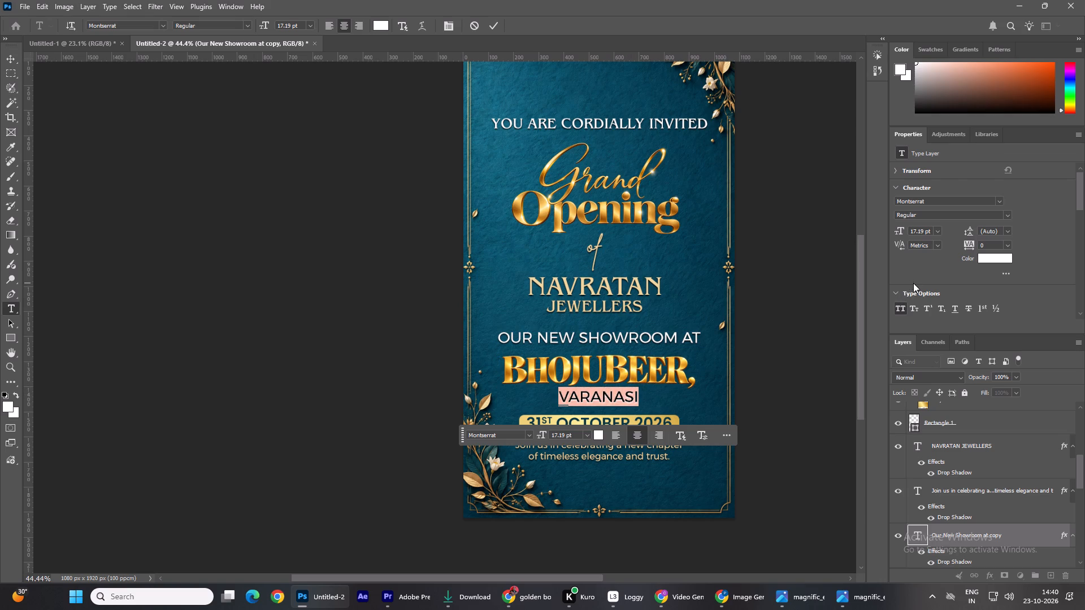
scroll(913, 283, down, 7)
scroll(902, 279, up, 4)
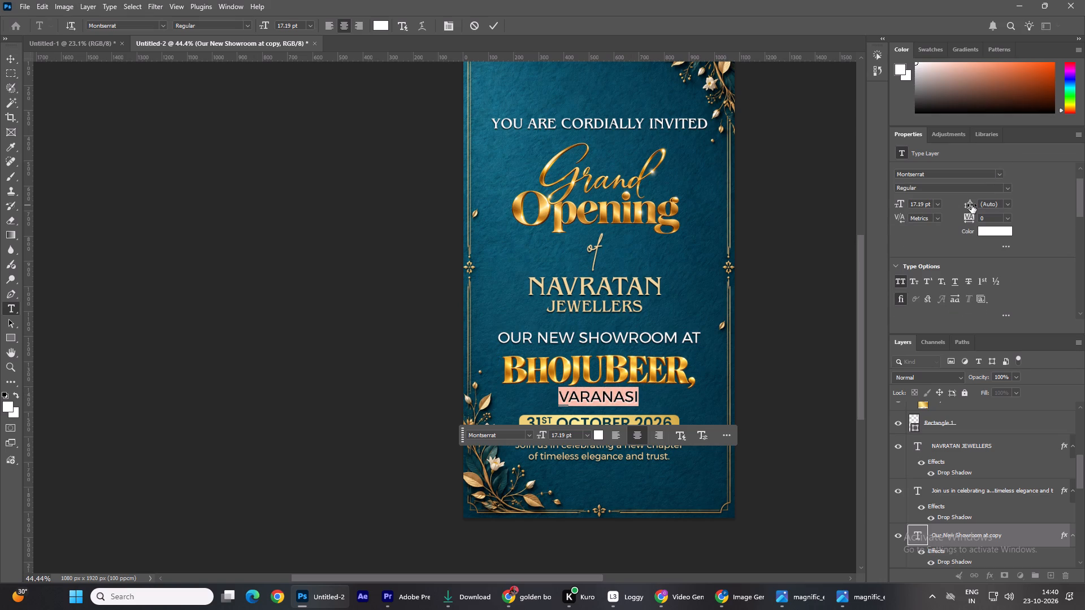
drag(971, 205, 987, 207)
triple_click(601, 398)
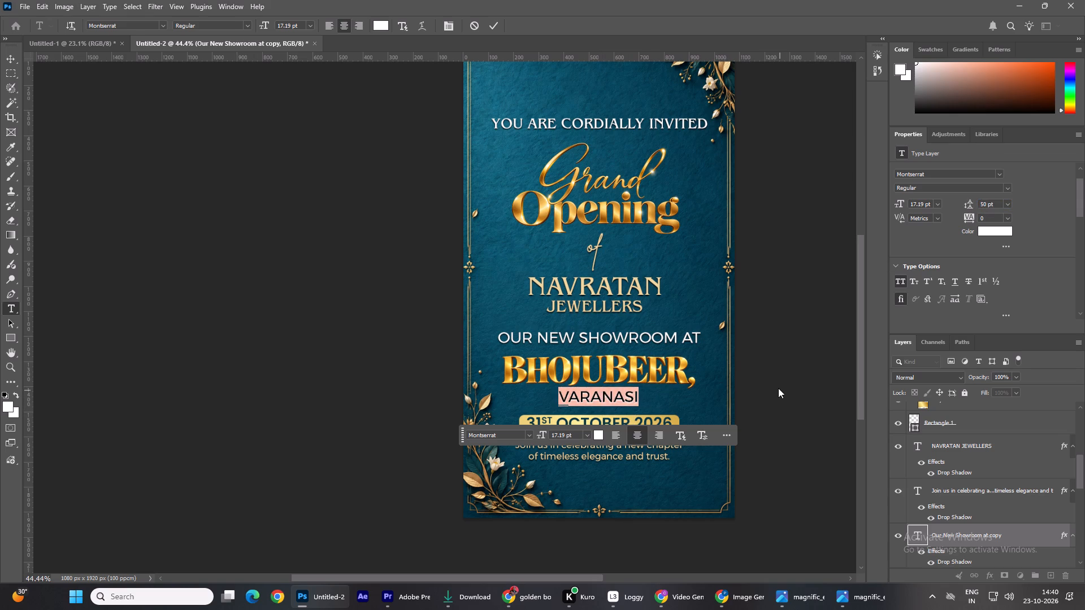
double_click(778, 387)
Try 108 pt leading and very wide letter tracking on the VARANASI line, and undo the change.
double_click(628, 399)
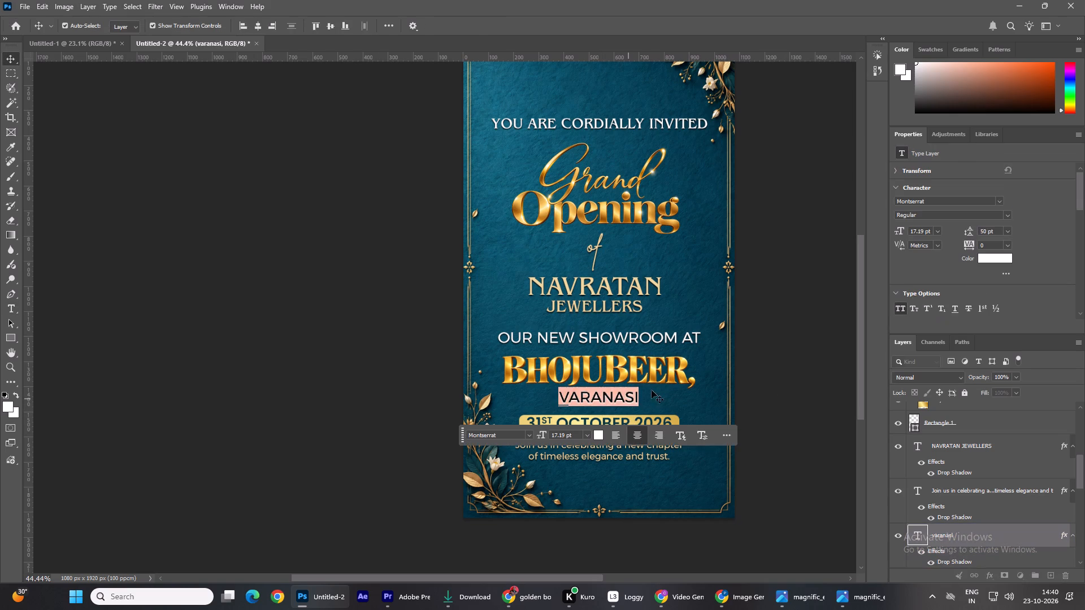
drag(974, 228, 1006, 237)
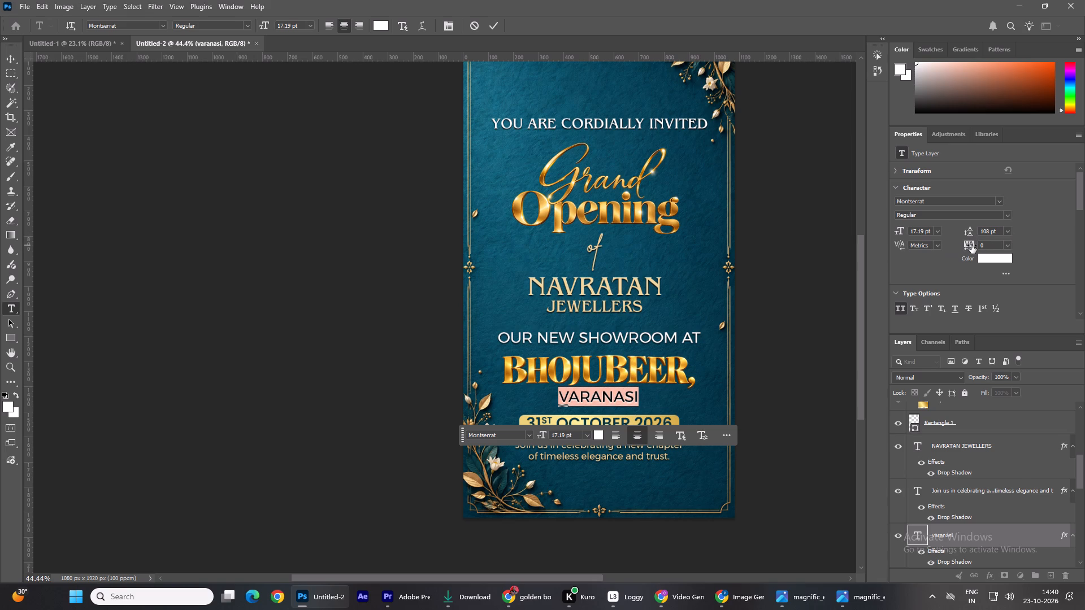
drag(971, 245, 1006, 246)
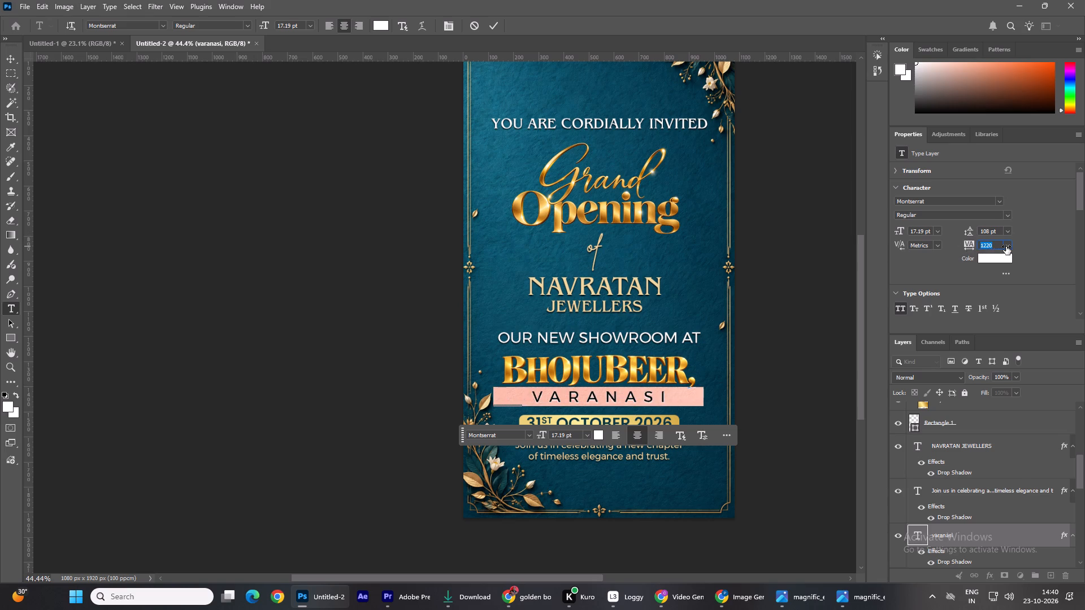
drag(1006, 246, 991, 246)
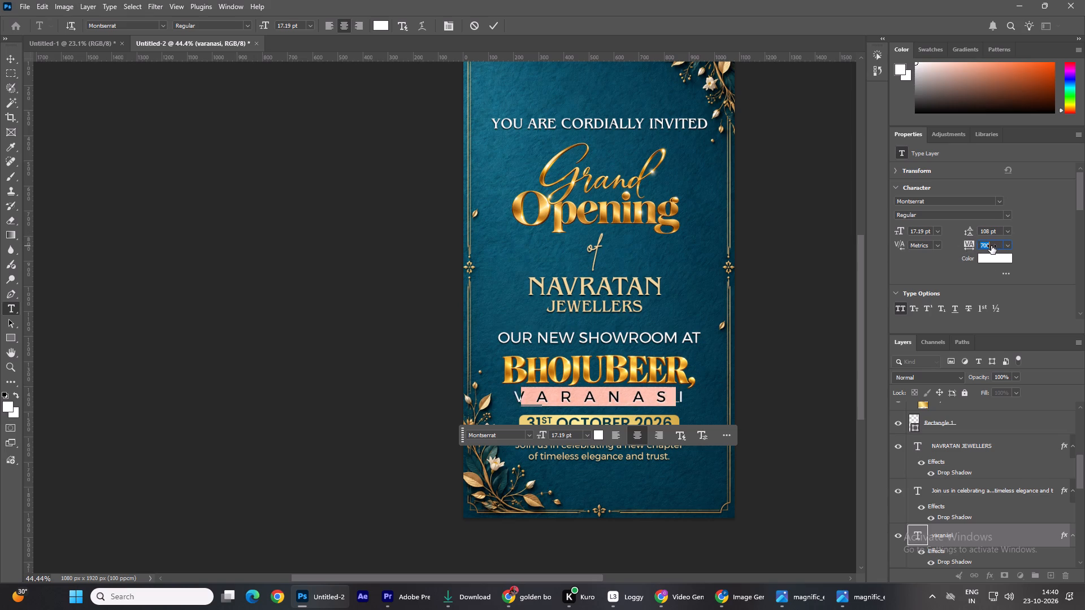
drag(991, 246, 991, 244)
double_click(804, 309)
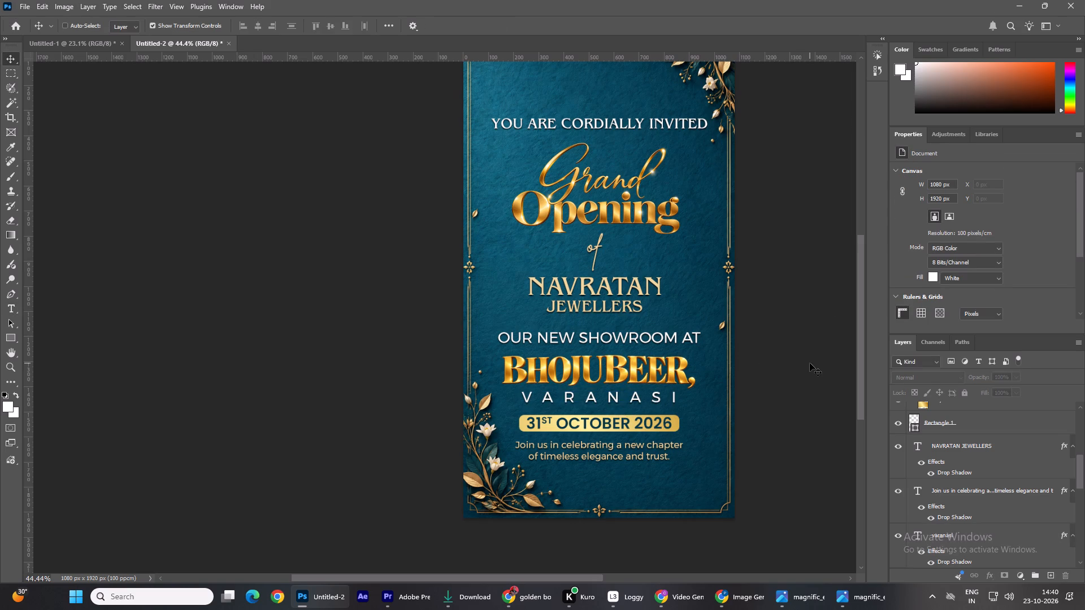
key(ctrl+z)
Try Small Caps on the VARANASI line, and turn off both Small Caps and All Caps to make it lowercase.
double_click(620, 398)
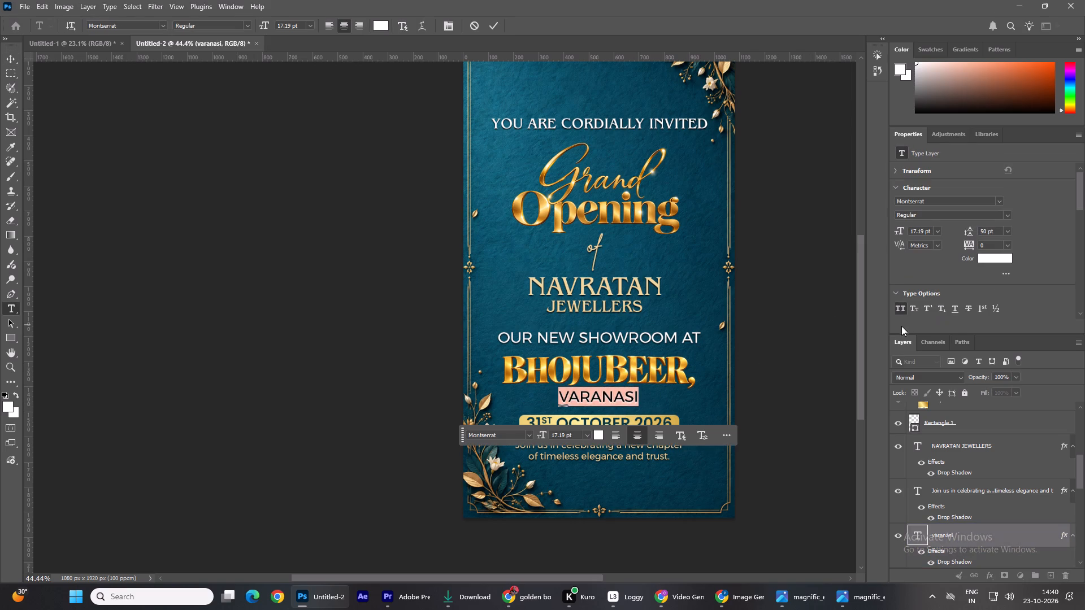
click(916, 313)
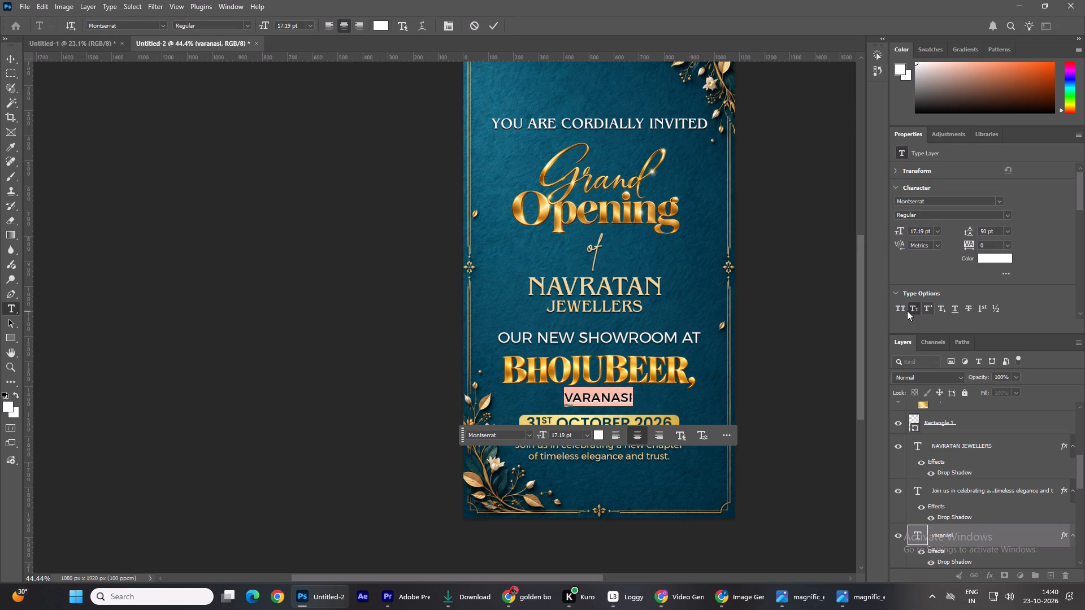
click(903, 308)
click(900, 310)
click(810, 341)
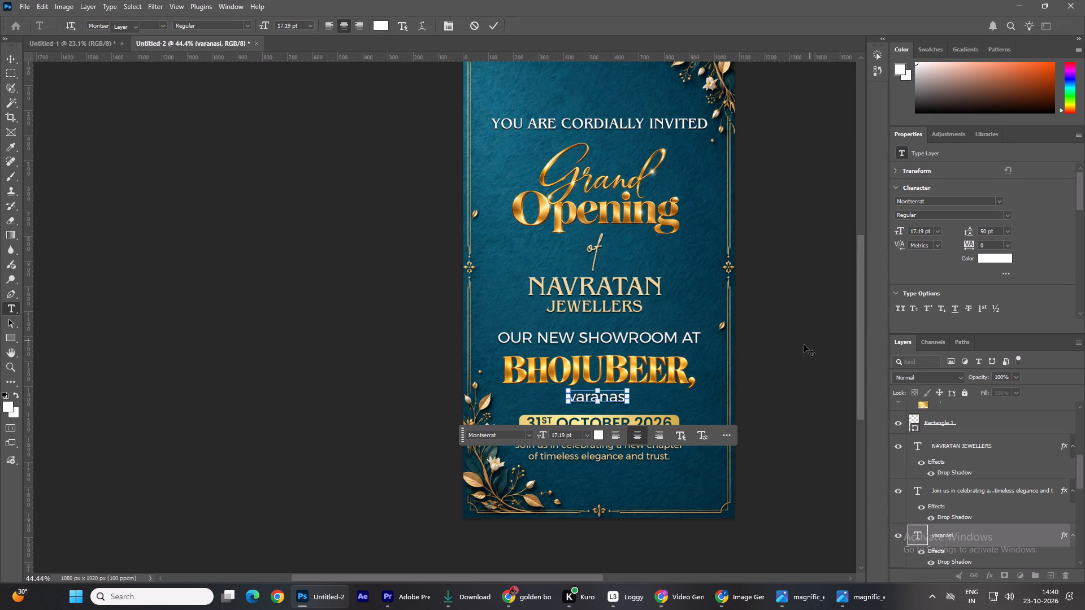
click(810, 358)
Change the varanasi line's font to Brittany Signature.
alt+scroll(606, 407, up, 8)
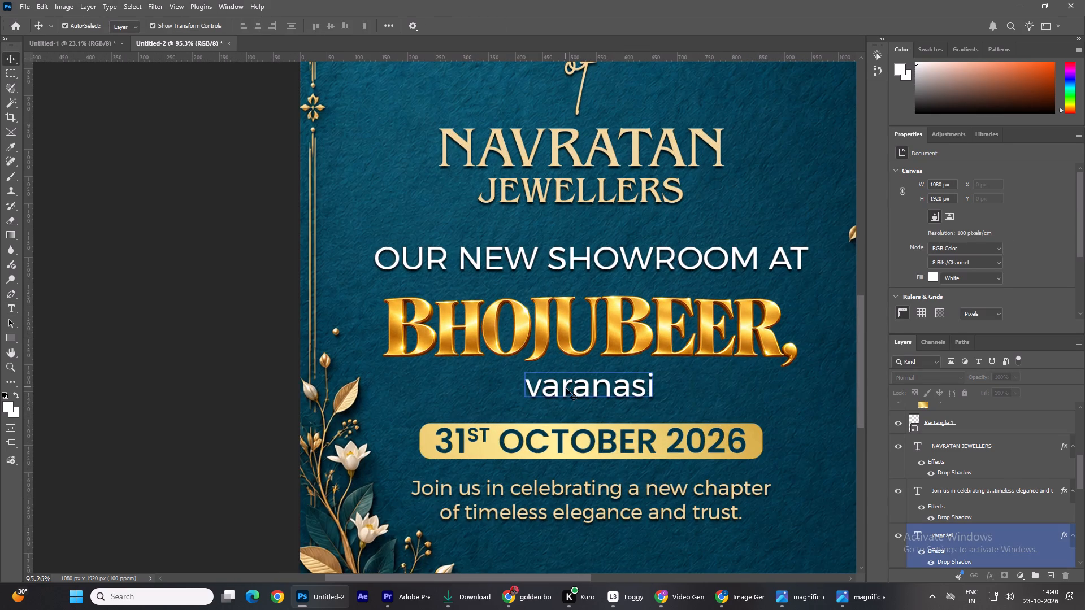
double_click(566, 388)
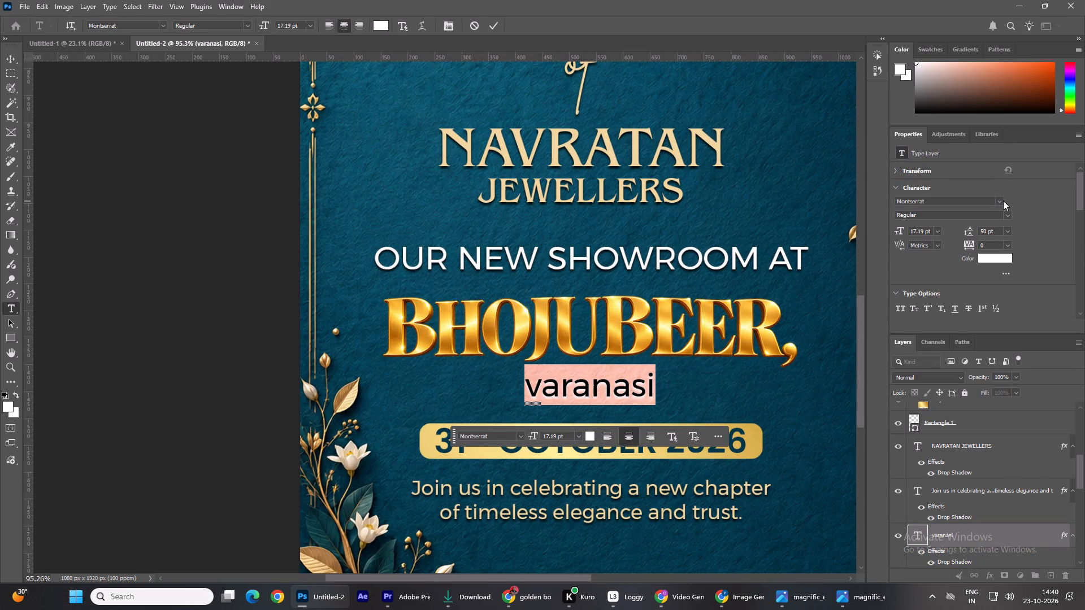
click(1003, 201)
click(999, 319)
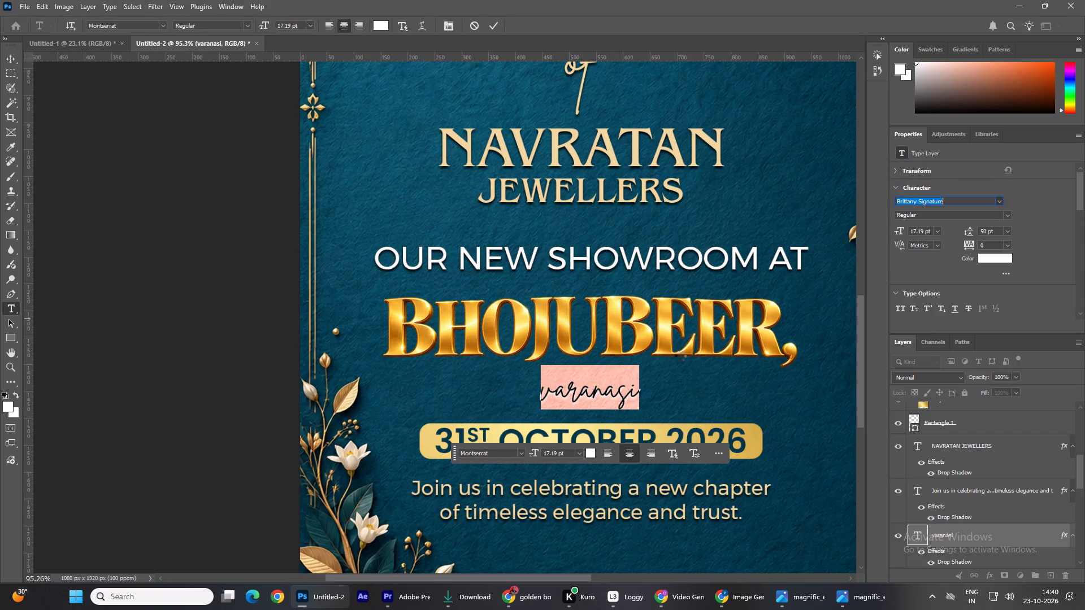
Replace the initial lowercase v of varanasi with a capital V and commit the text.
click(546, 394)
click(555, 391)
key(BackSpace)
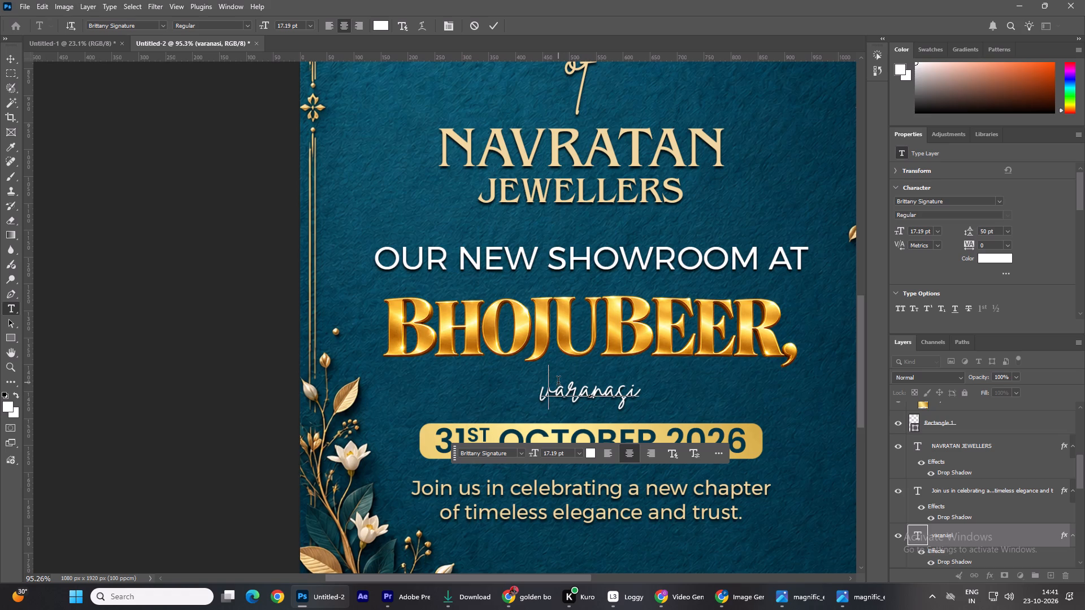
key(shift+v)
click(49, 379)
click(142, 366)
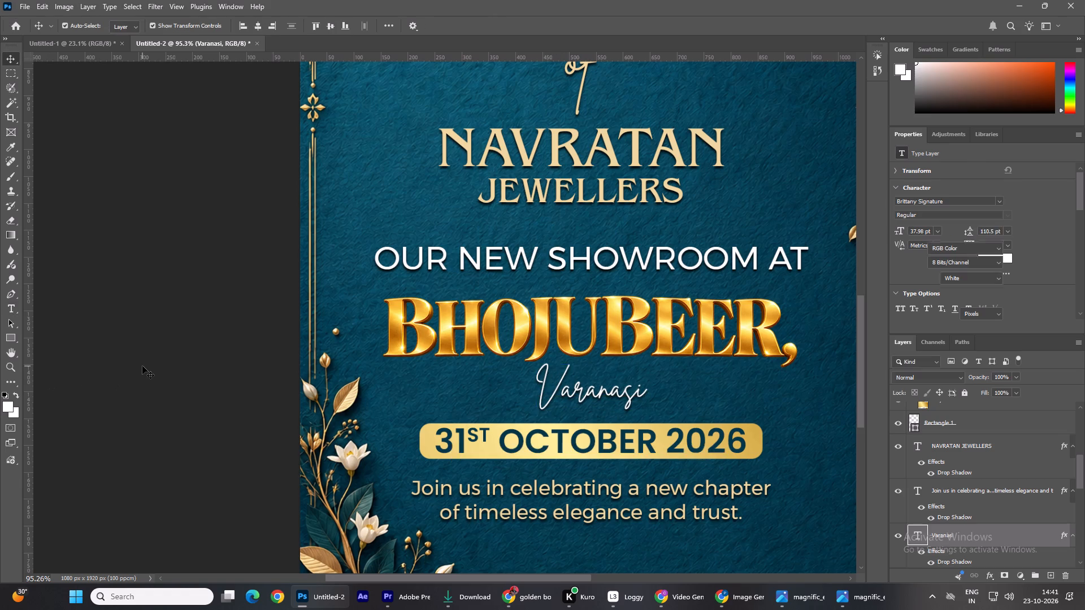
Set the font of the Varanasi line to Leky Calgria and commit the text.
alt+scroll(142, 366, down, 8)
double_click(520, 354)
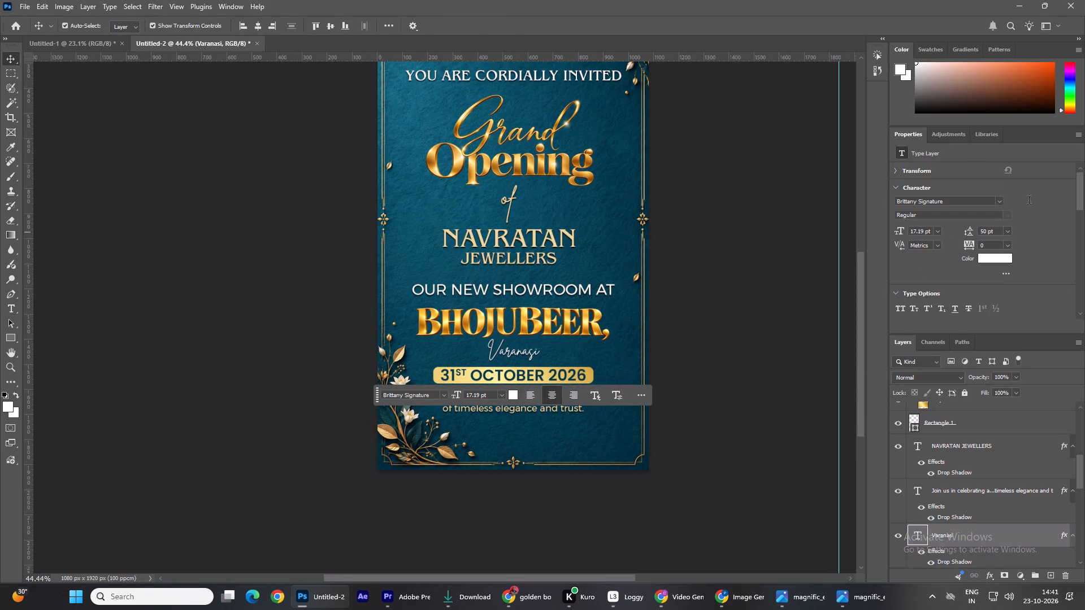
click(1000, 200)
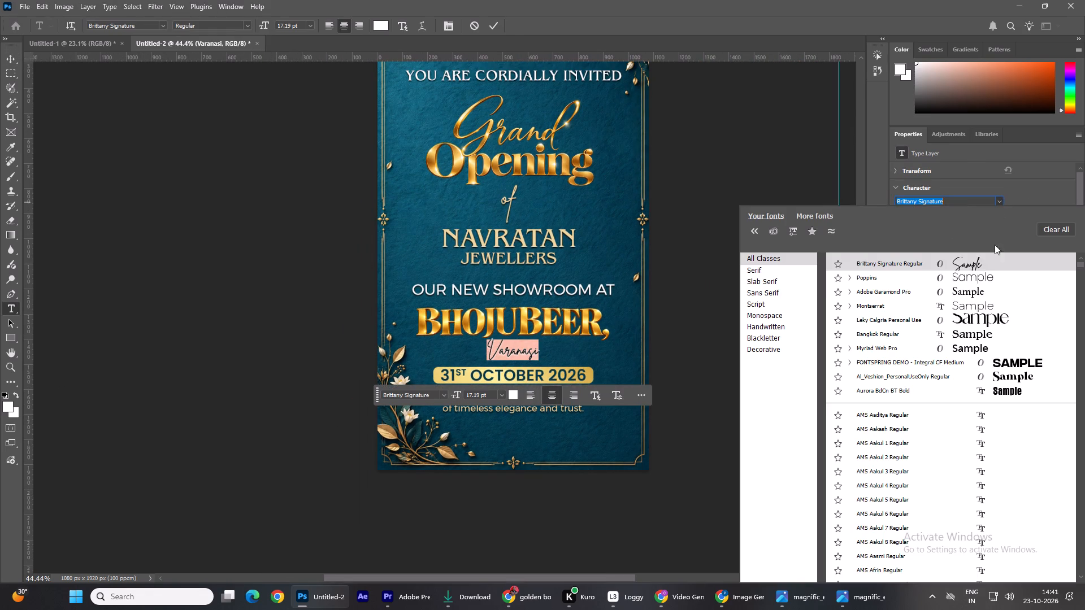
click(1019, 317)
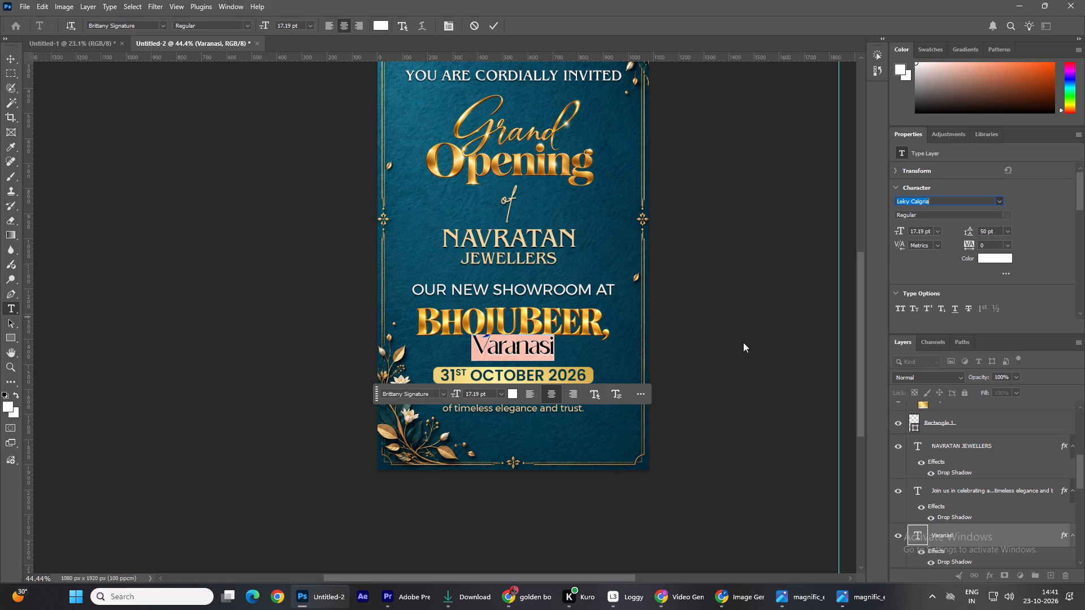
click(744, 342)
click(744, 342)
Shift the Varanasi line slightly down and to the left between BHOJUBEER and the date banner, and deselect it.
drag(513, 351, 513, 347)
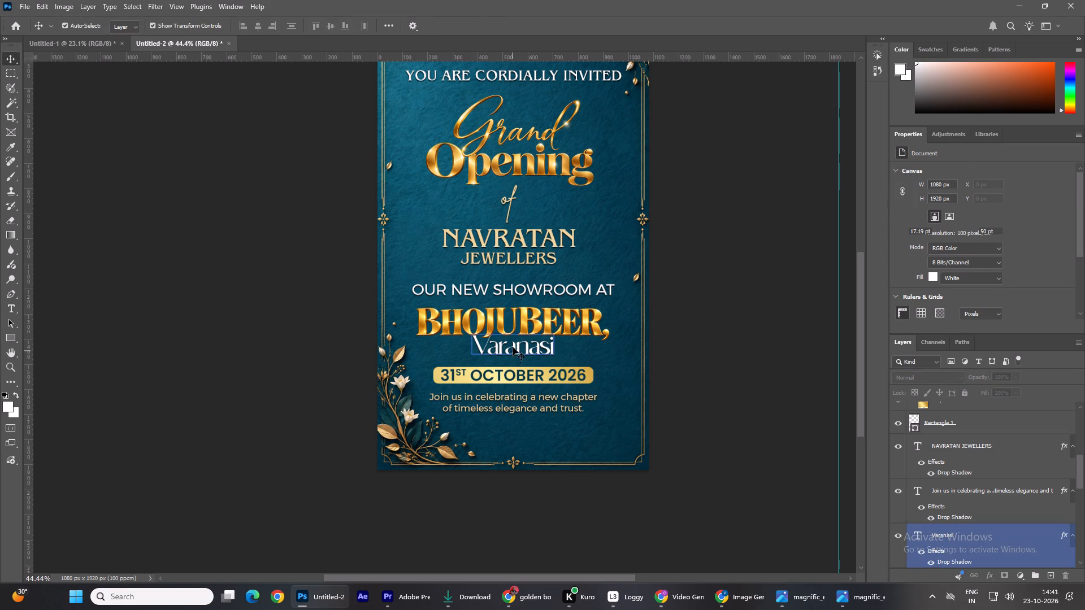
drag(513, 347, 507, 353)
click(513, 351)
click(723, 331)
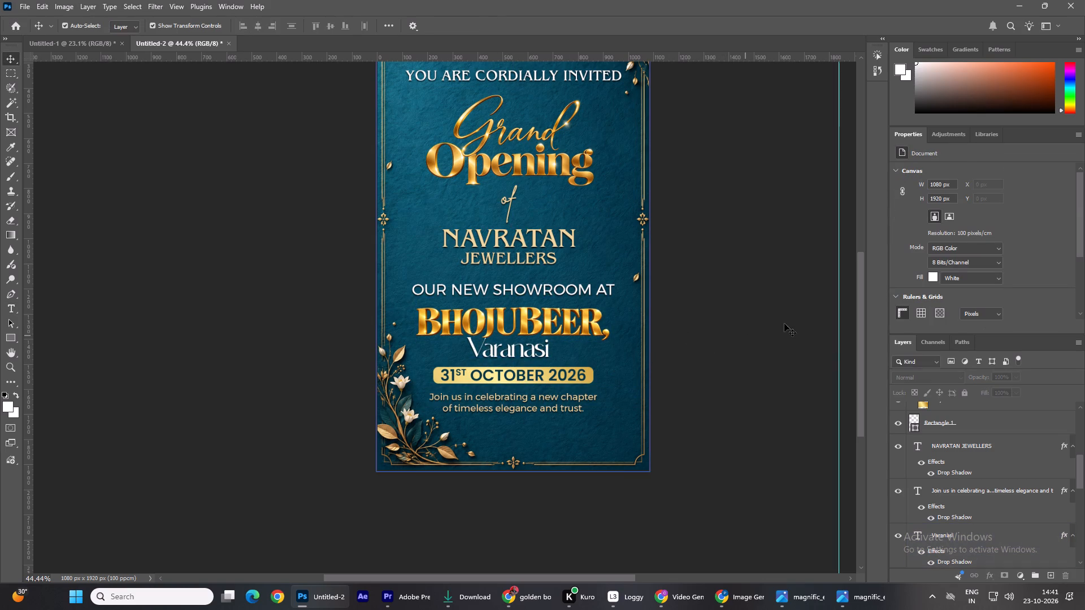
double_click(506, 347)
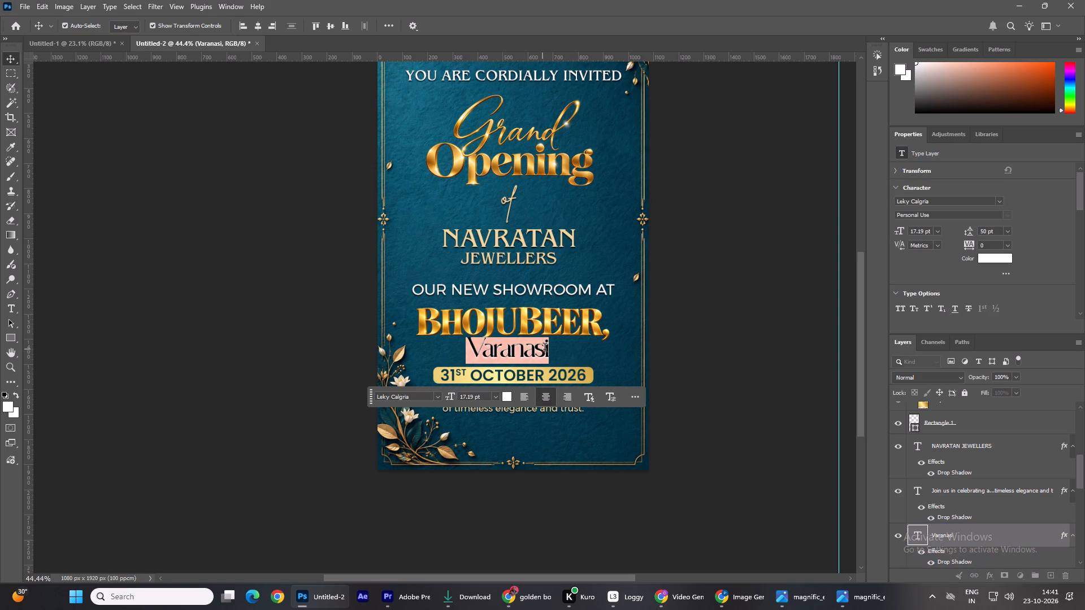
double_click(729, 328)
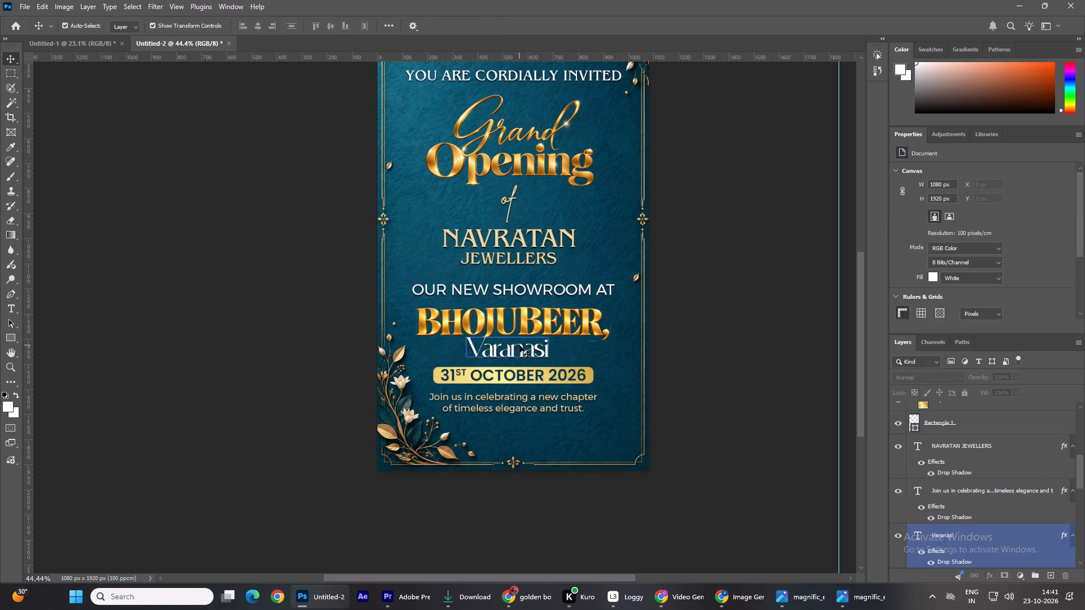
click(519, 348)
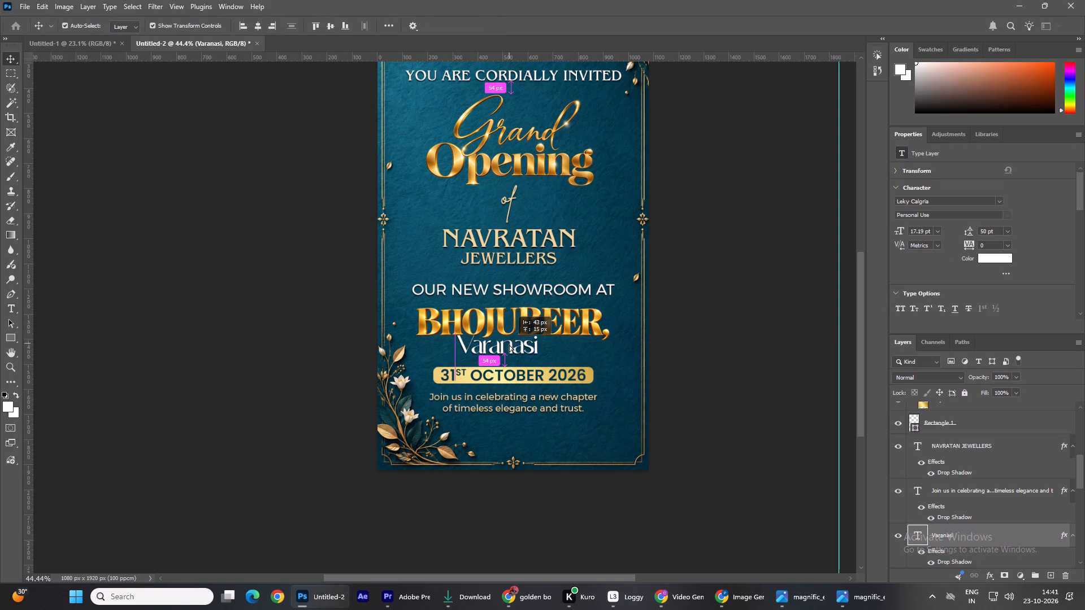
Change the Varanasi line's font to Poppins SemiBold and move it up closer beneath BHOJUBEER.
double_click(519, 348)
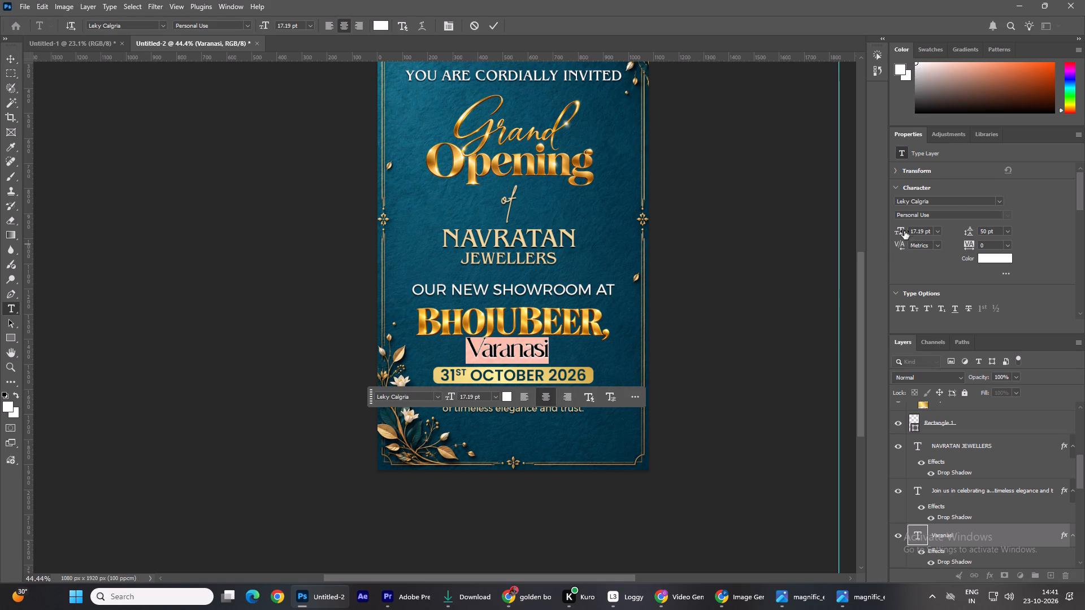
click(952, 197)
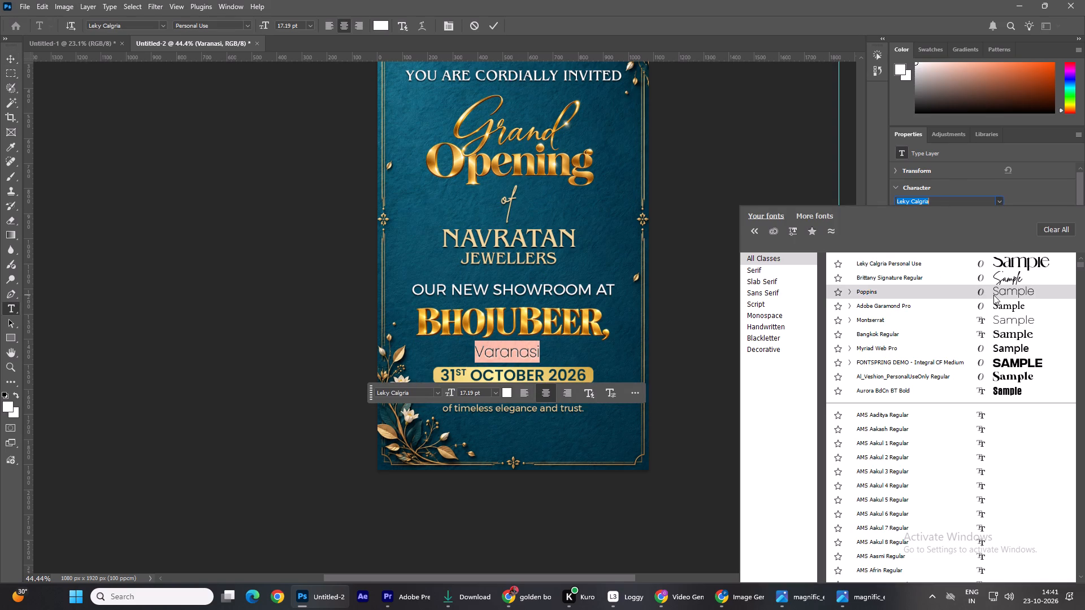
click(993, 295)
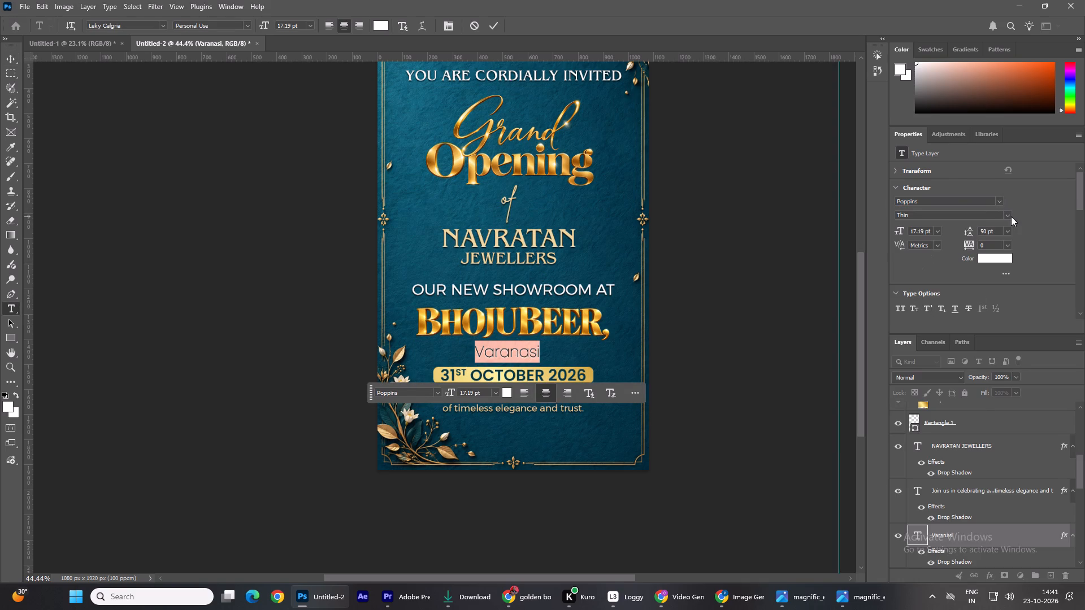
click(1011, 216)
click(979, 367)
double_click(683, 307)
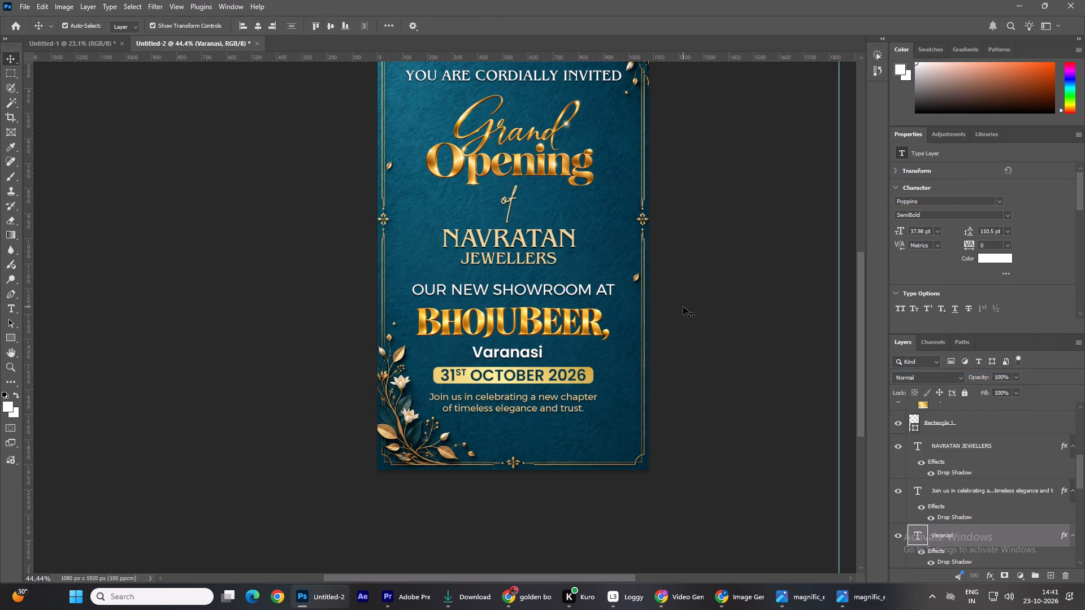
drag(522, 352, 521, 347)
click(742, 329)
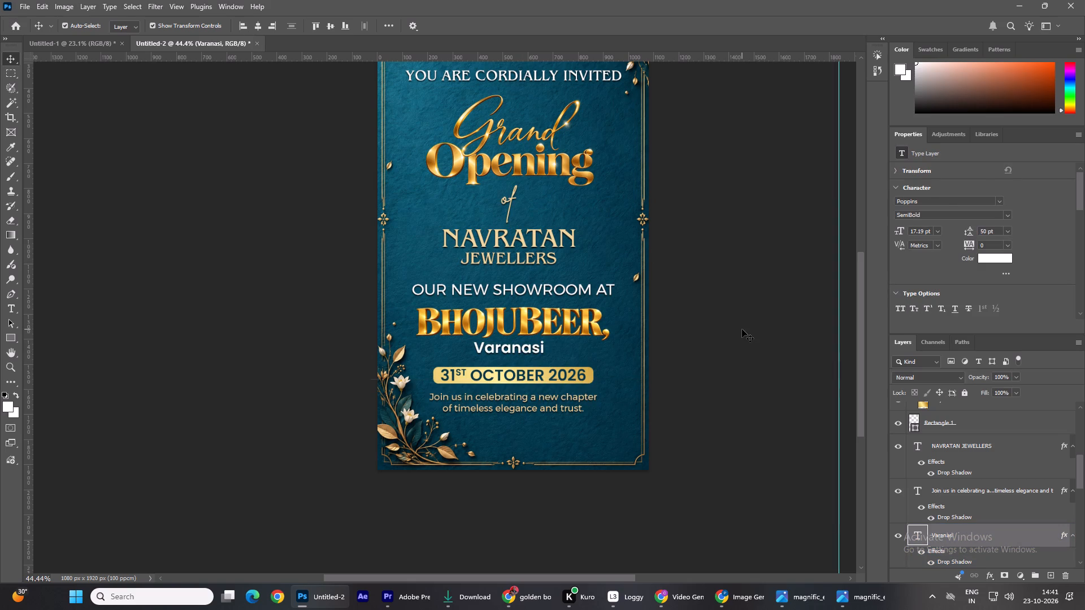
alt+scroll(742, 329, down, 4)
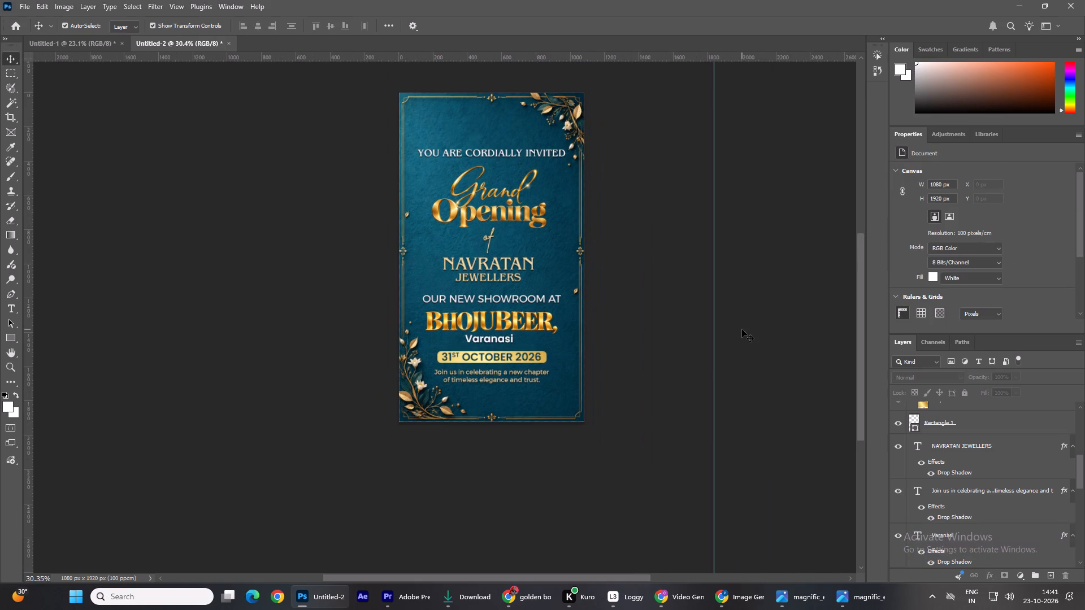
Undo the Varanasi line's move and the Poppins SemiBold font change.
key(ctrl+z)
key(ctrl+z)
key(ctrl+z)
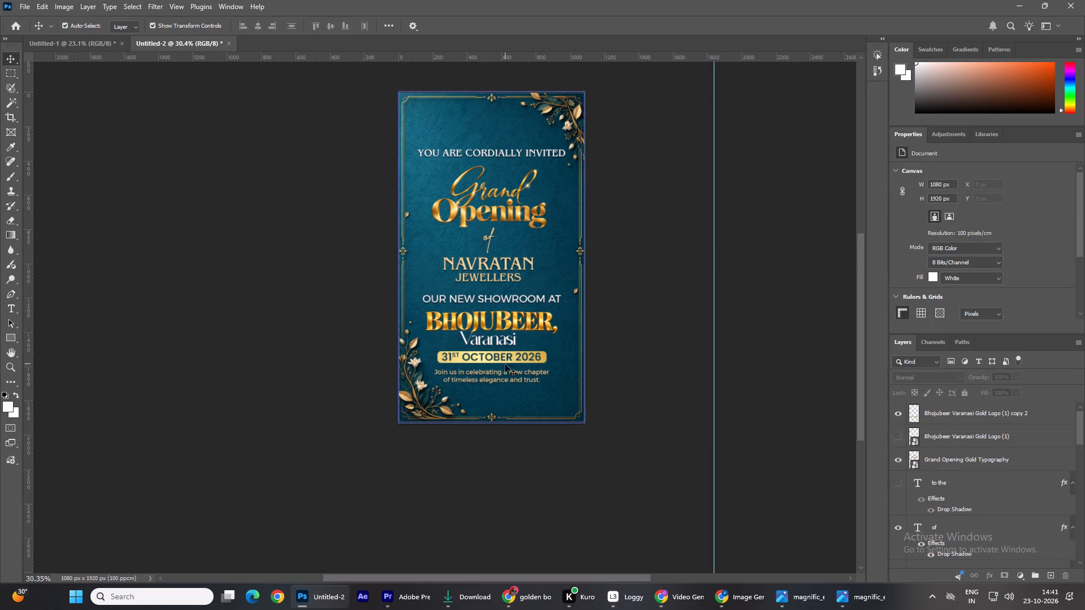
Nudge the gold BHOJUBEER logo copy up in six small increments, to Y 1220 px, widening its gap to Varanasi.
alt+scroll(506, 351, up, 7)
click(540, 301)
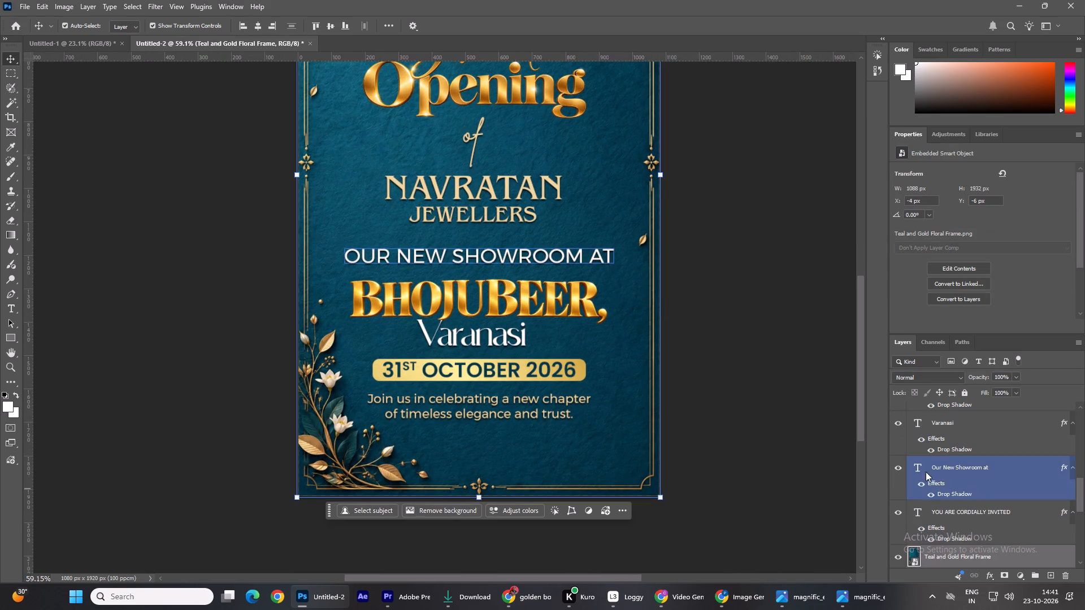
scroll(787, 443, up, 15)
scroll(982, 458, up, 13)
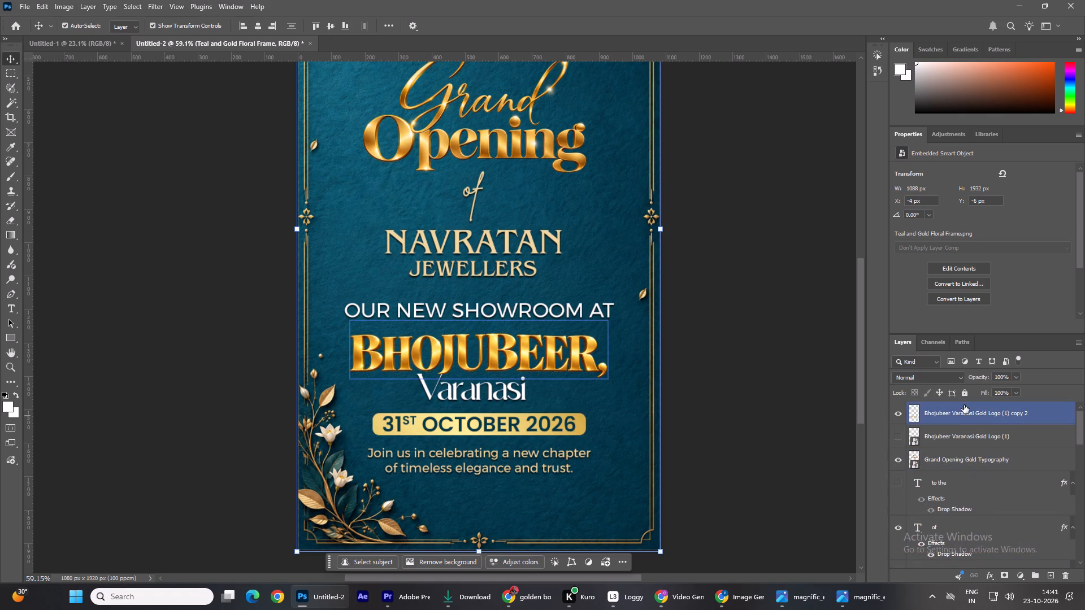
click(966, 413)
key(Up)
key(Up)
key(Up)
key(Up)
key(Up)
key(Up)
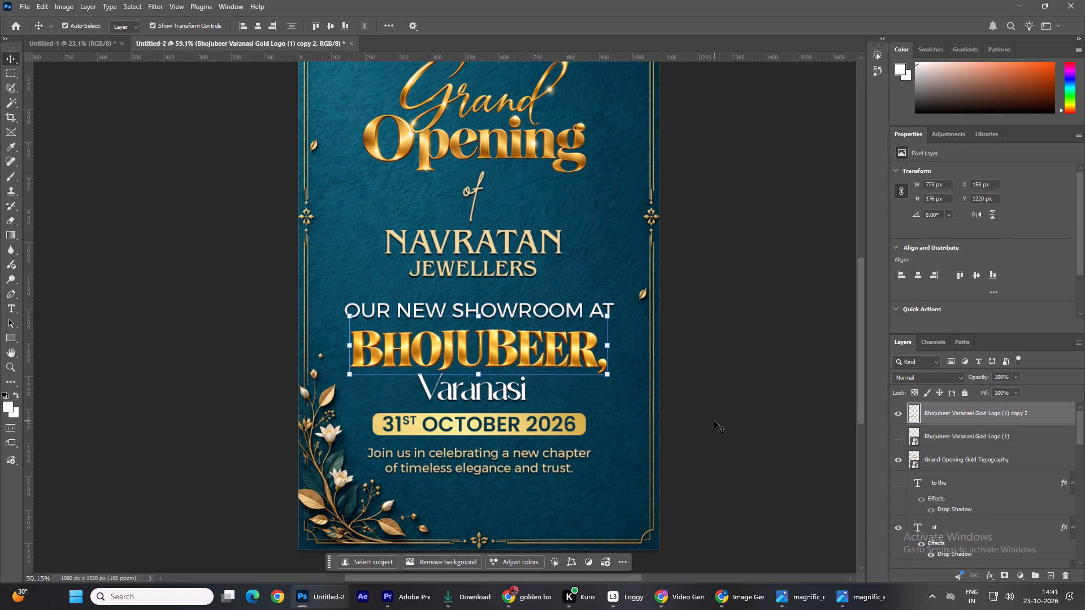
Shift the white Varanasi line slightly up and move its text layer to the top of the layer stack.
click(715, 419)
click(496, 394)
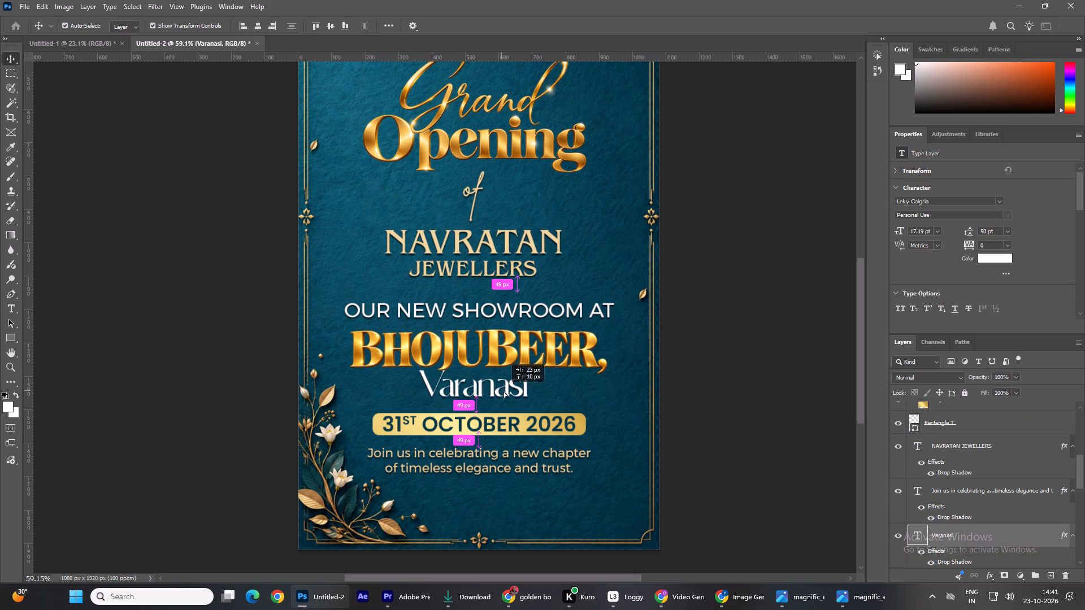
drag(986, 535, 973, 378)
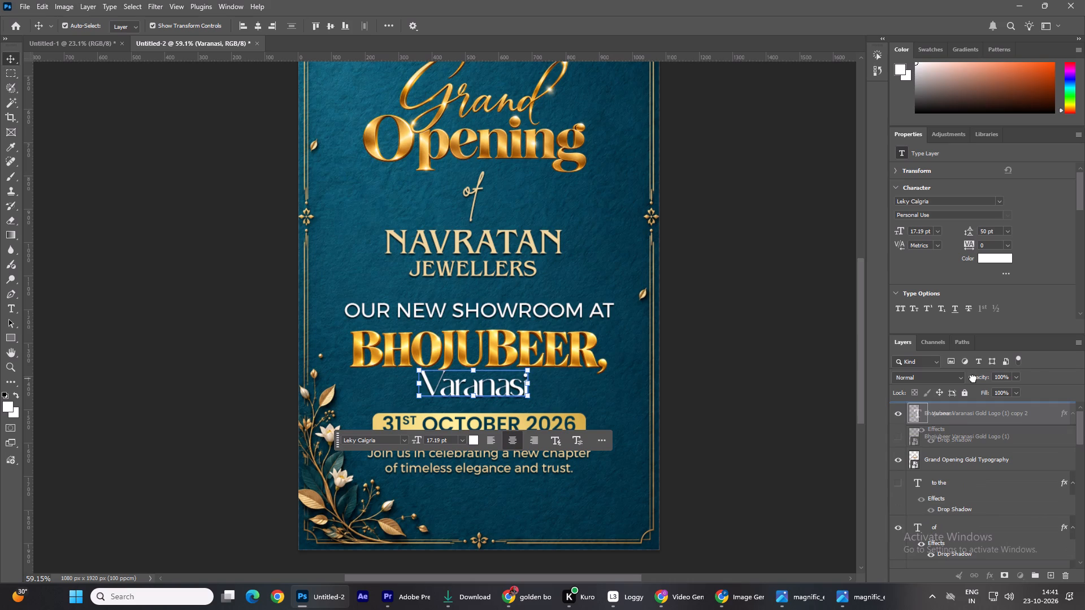
drag(973, 378, 979, 359)
Move the Varanasi line up against BHOJUBEER, nudge it back down in 23 small increments to sit just beneath, and deselect it.
drag(487, 390, 487, 381)
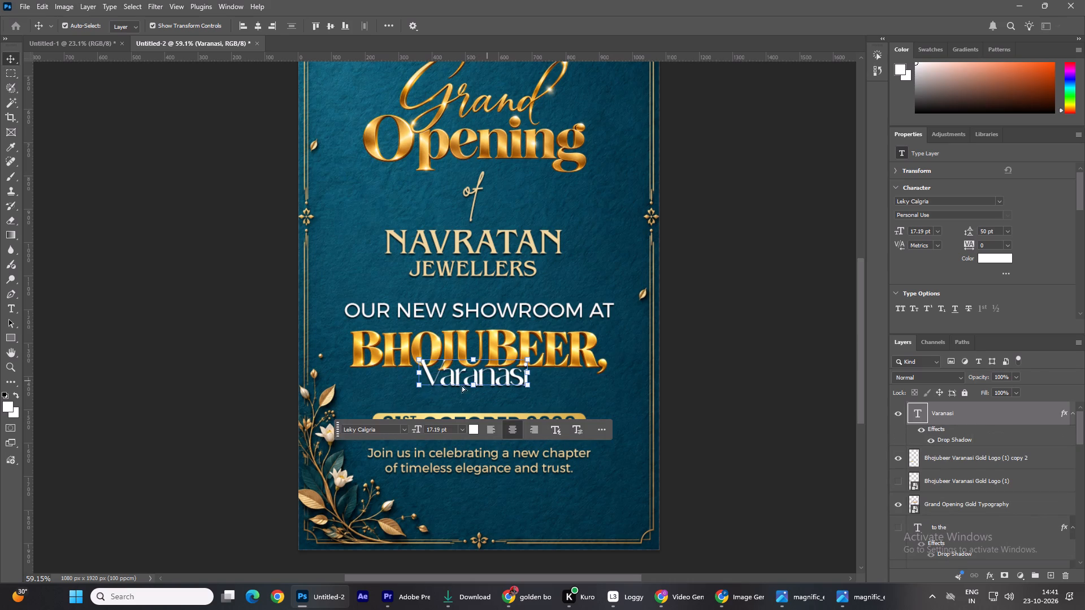
click(688, 383)
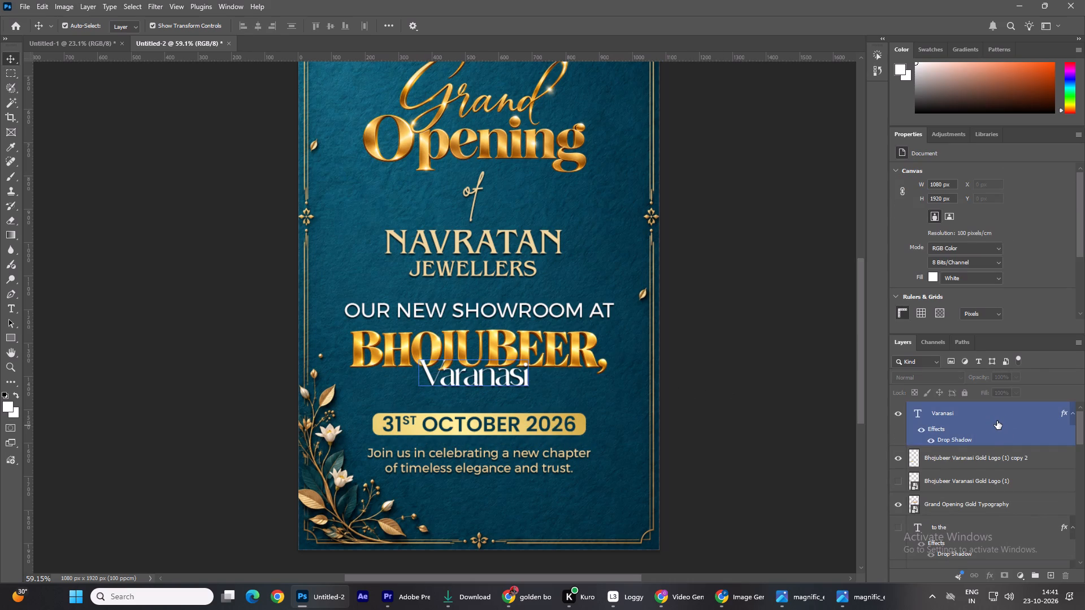
click(997, 421)
key(Down)
key(Down)
key(Down)
key(Down)
key(Down)
key(Down)
key(Down)
key(Down)
key(Down)
key(Down)
key(Down)
key(Down)
key(Down)
key(Down)
key(Down)
key(Down)
key(Down)
key(Down)
key(Down)
key(Down)
key(Down)
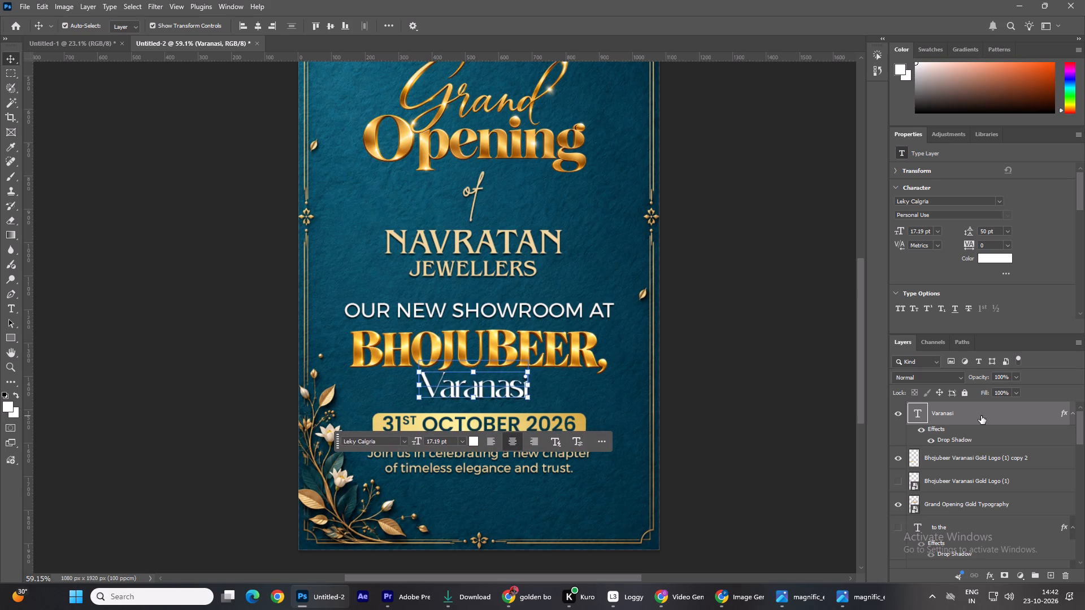
key(Down)
key(Down)
scroll(981, 413, up, 1)
click(672, 376)
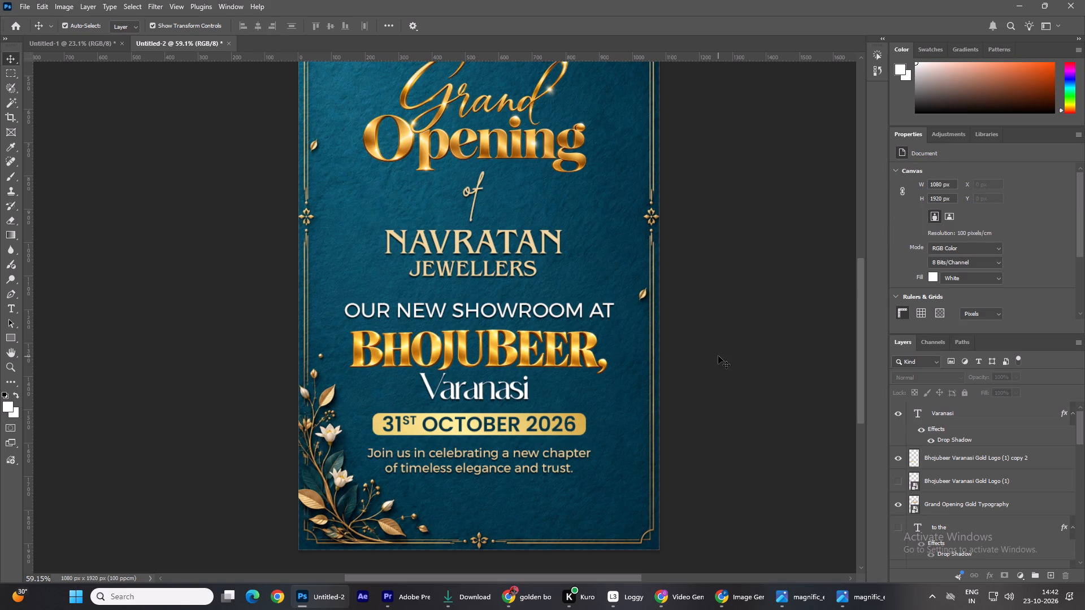
Compare the original Bhojubeer Varanasi gold logo with the BHOJUBEER copy and white Varanasi text by toggling layer visibility, restoring the latter pair.
scroll(719, 354, down, 7)
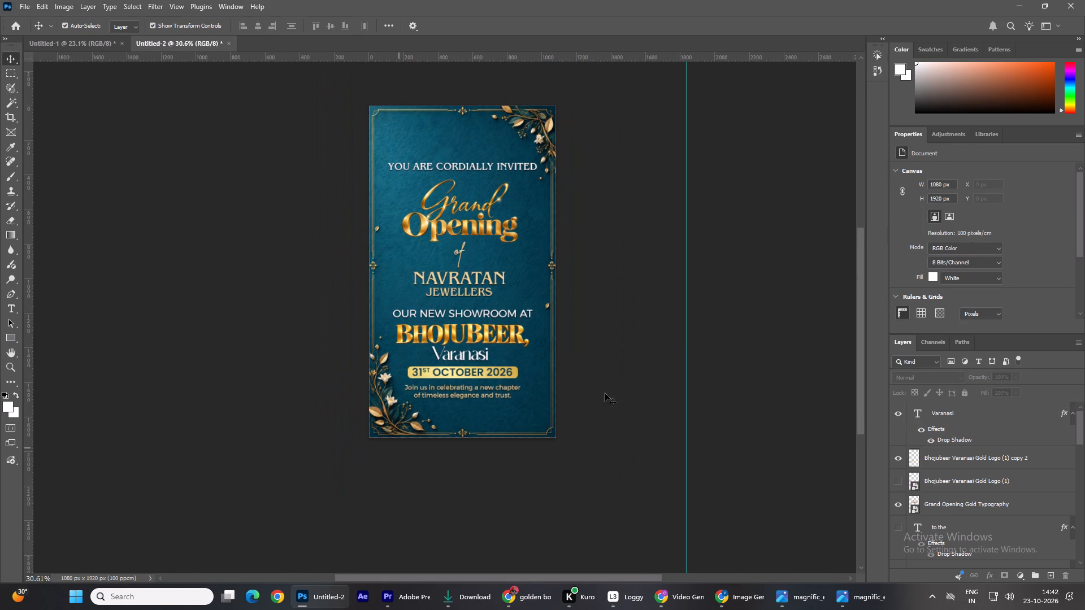
scroll(989, 432, up, 2)
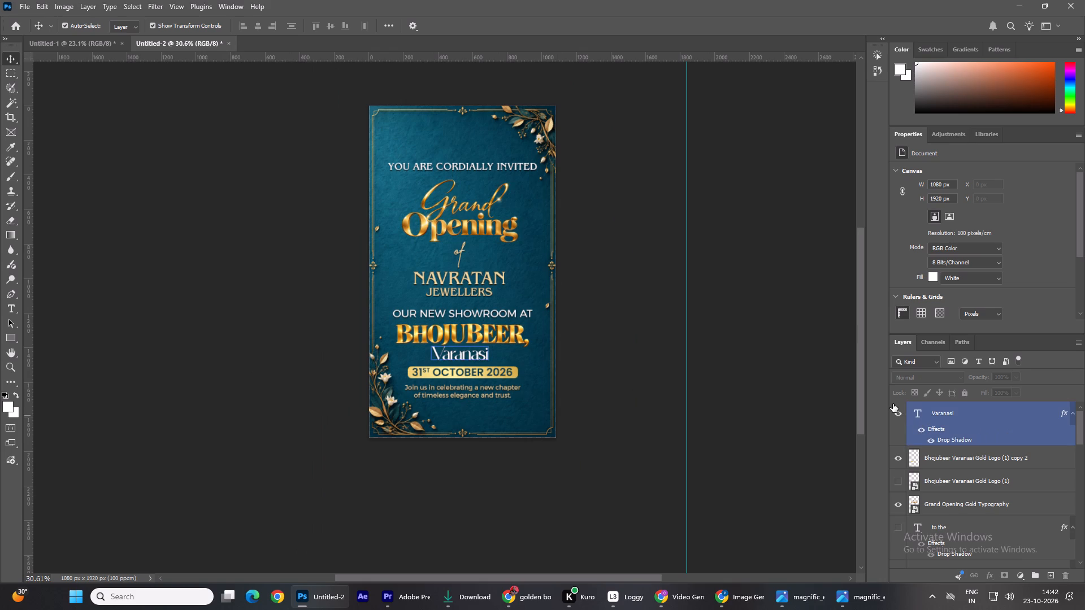
click(893, 404)
click(893, 404)
click(714, 274)
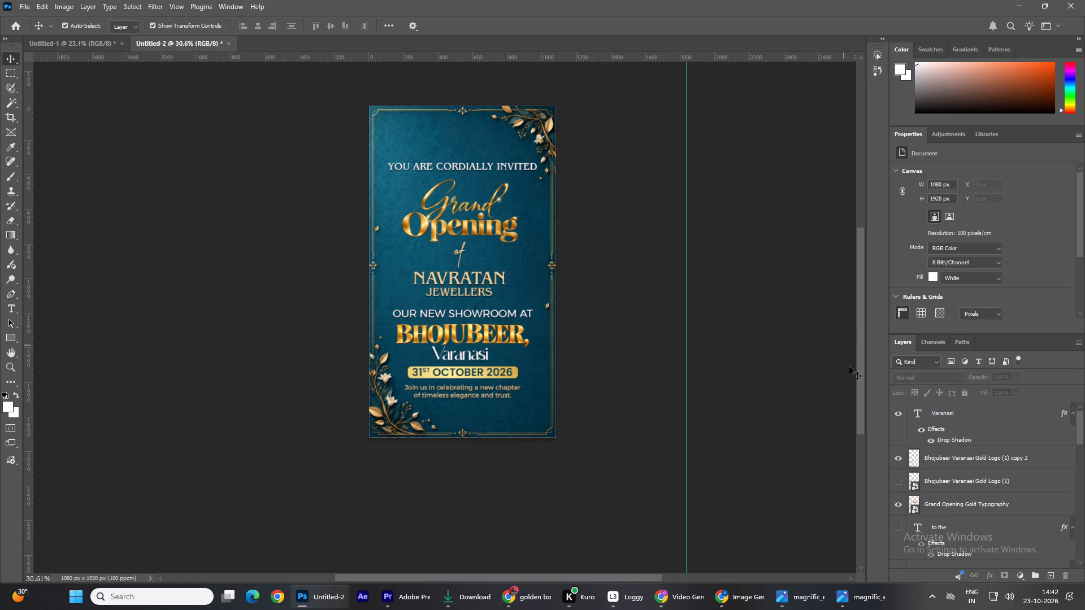
click(899, 417)
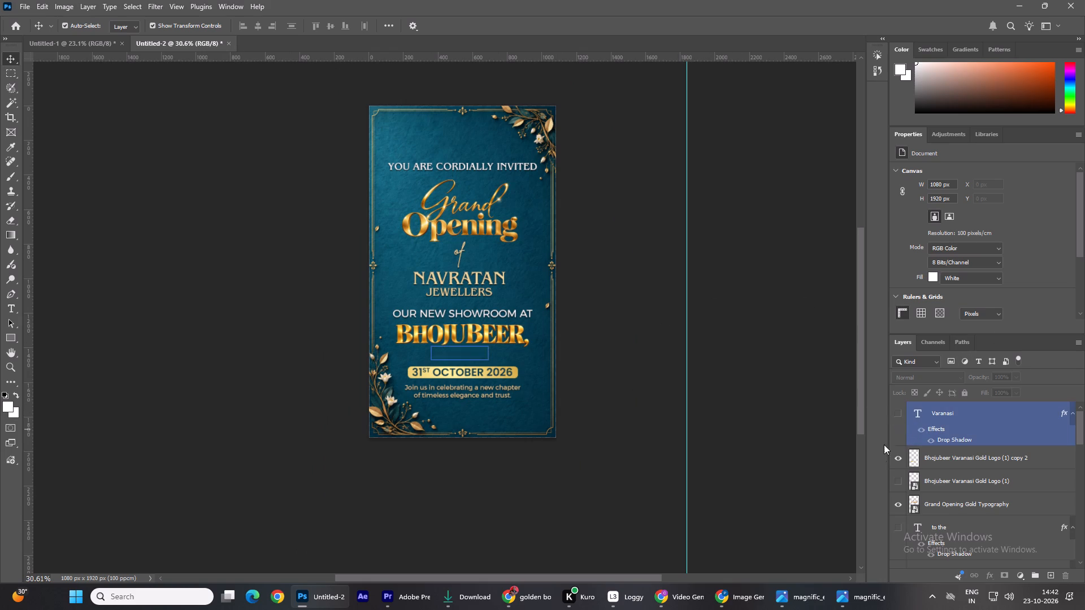
click(901, 487)
click(903, 456)
click(798, 355)
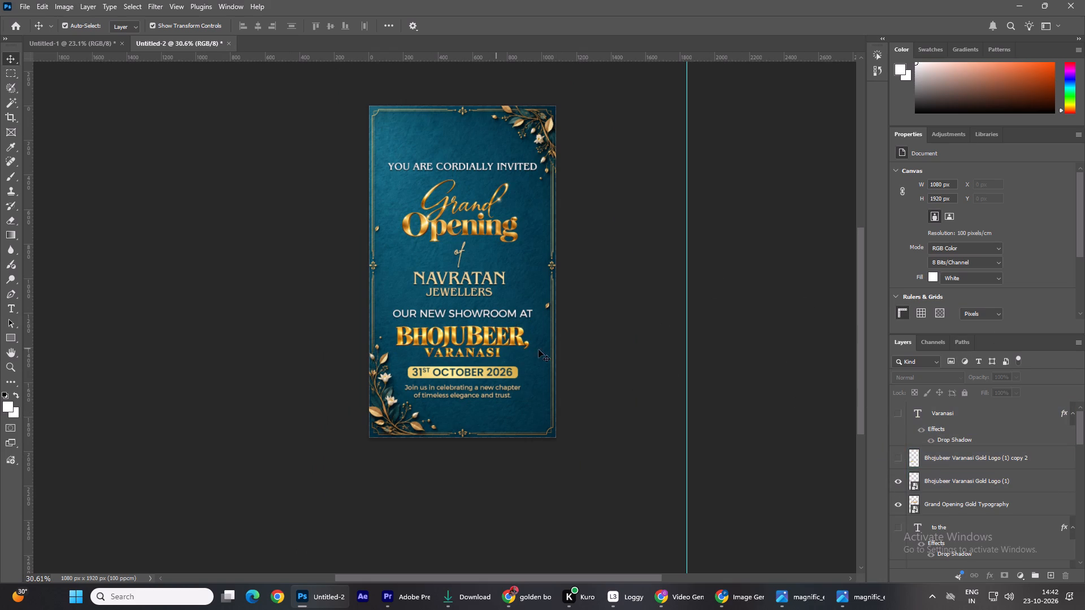
click(896, 463)
click(896, 481)
click(899, 407)
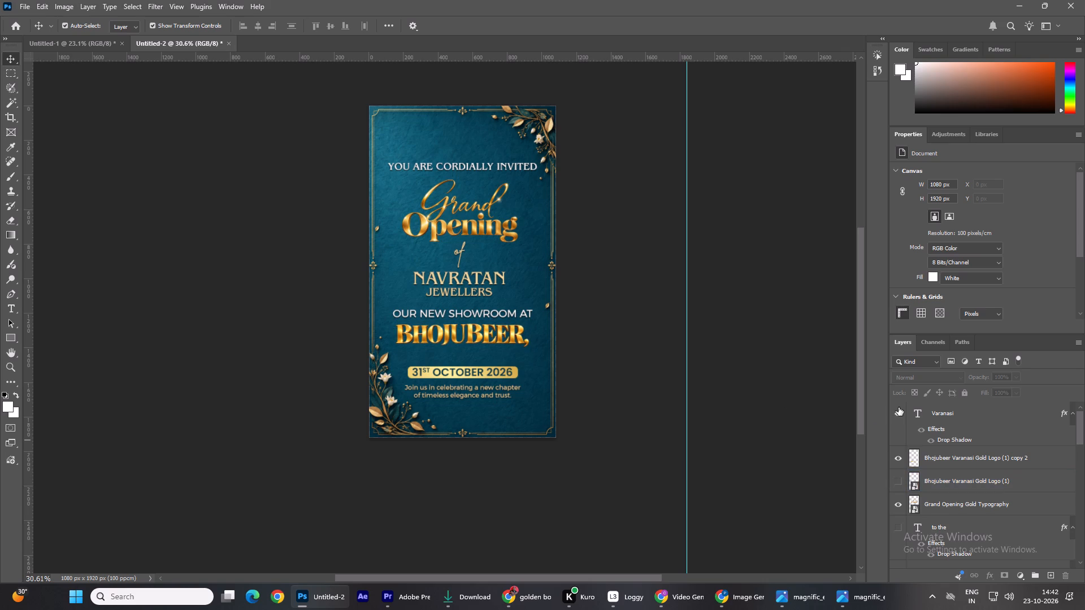
click(698, 334)
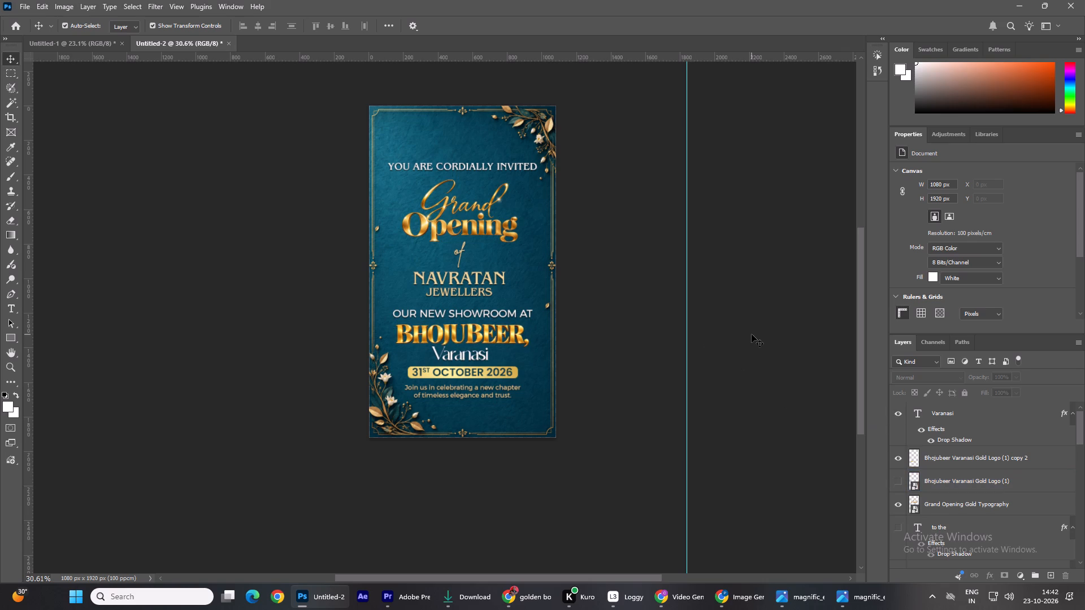
Set the letter tracking of the Varanasi text to 140.
alt+scroll(483, 361, up, 9)
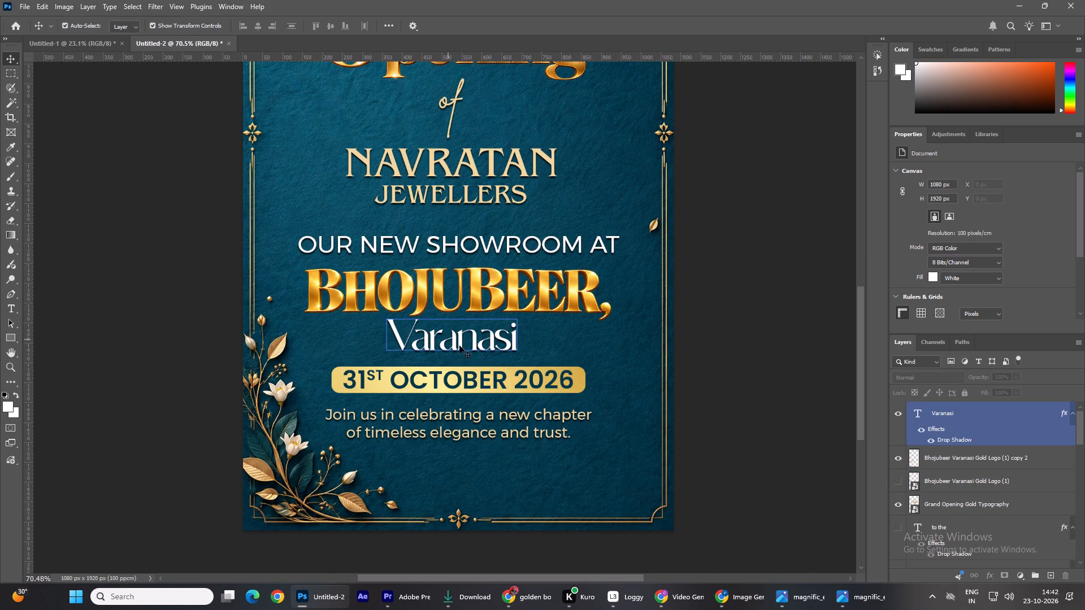
click(163, 378)
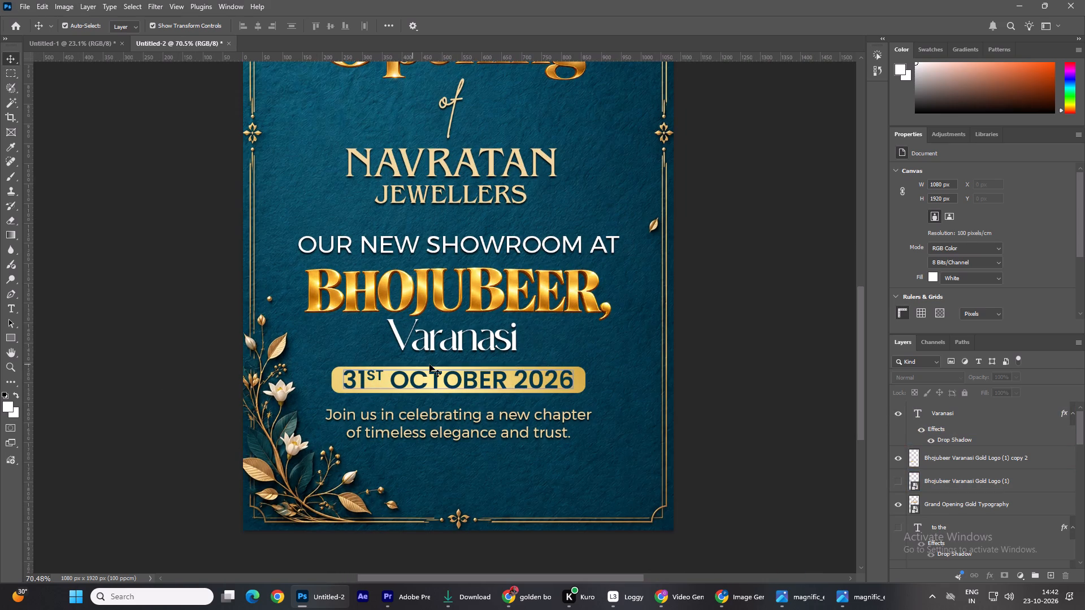
double_click(461, 338)
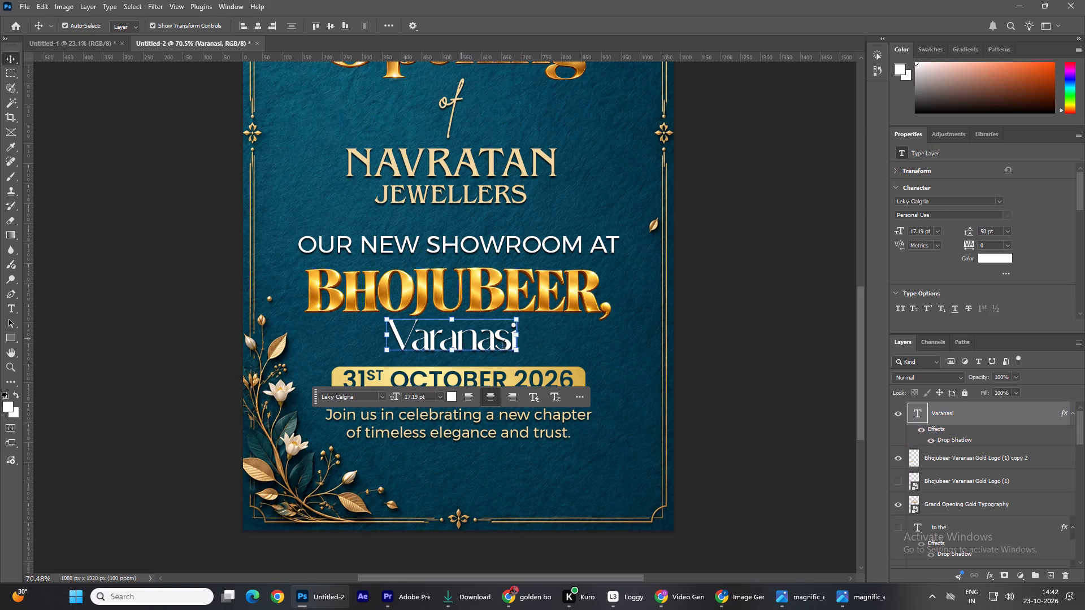
click(970, 246)
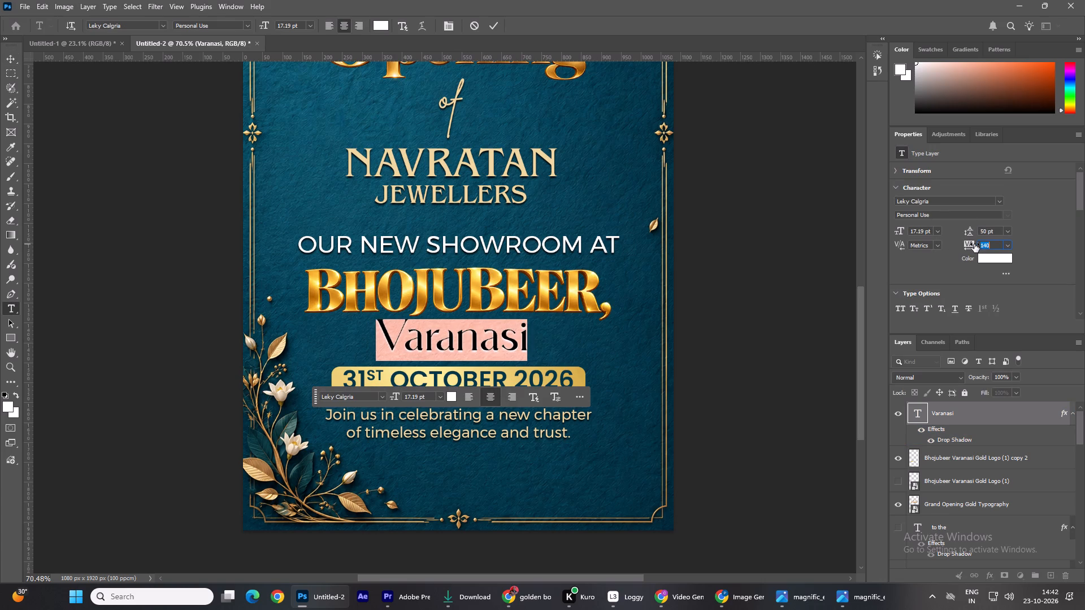
double_click(740, 314)
Nudge the OUR NEW SHOWROOM AT line up in two large increments, closer to JEWELLERS.
alt+scroll(311, 356, down, 3)
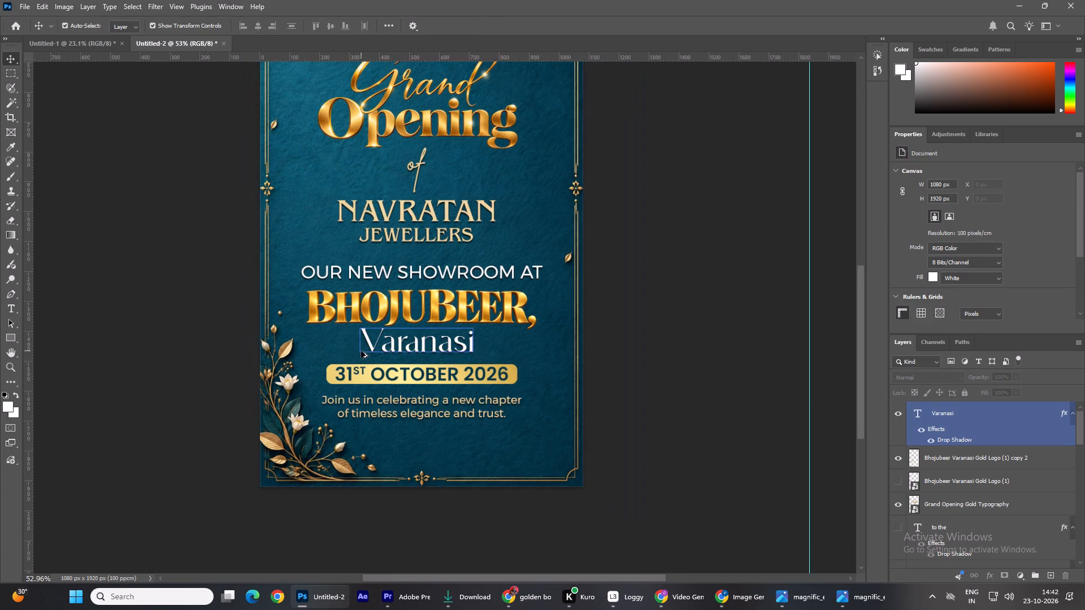
alt+scroll(361, 351, down, 4)
click(402, 295)
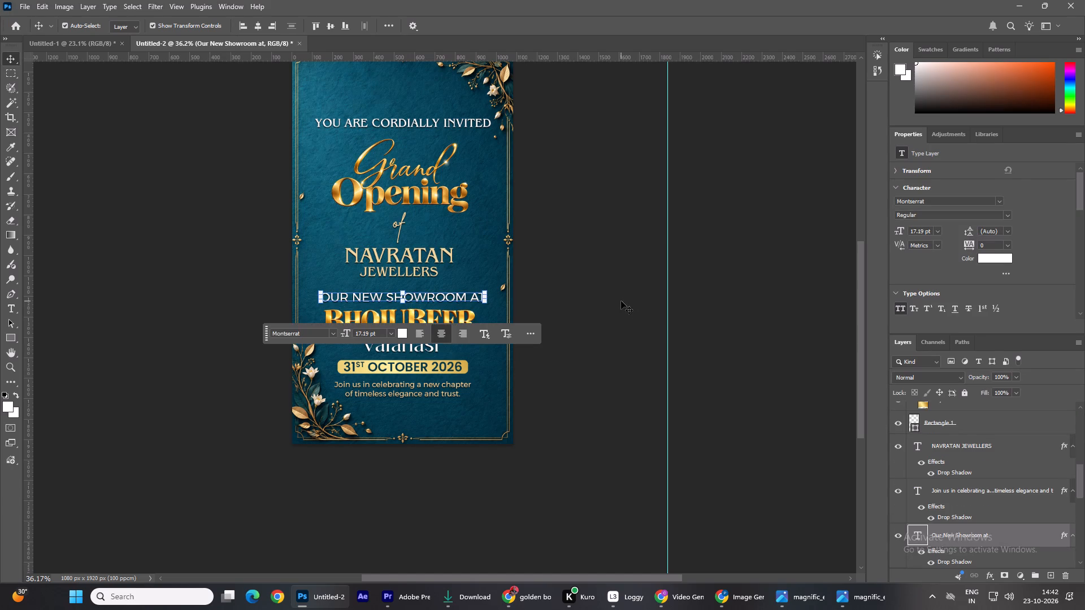
key(shift+Up)
key(shift+Up)
click(602, 291)
Nudge the gold BHOJUBEER logo copy up in two large increments, closer to OUR NEW SHOWROOM AT.
click(441, 324)
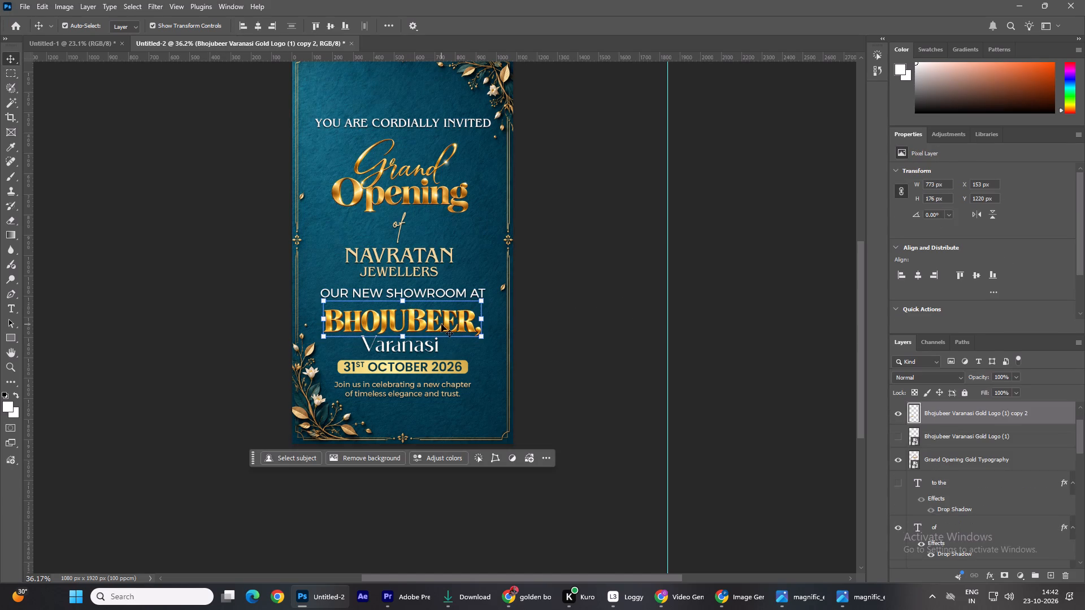
key(shift+Up)
key(shift+Up)
click(585, 334)
Nudge the Varanasi line up in five small increments and deselect it.
click(406, 344)
key(Up)
key(Up)
key(Up)
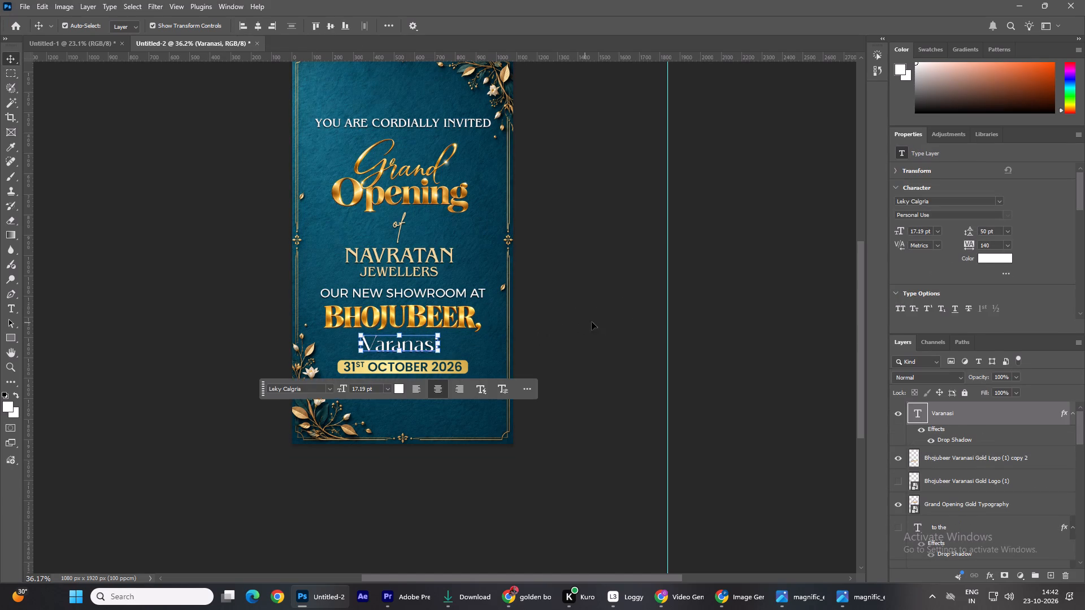
key(Up)
key(Up)
click(613, 315)
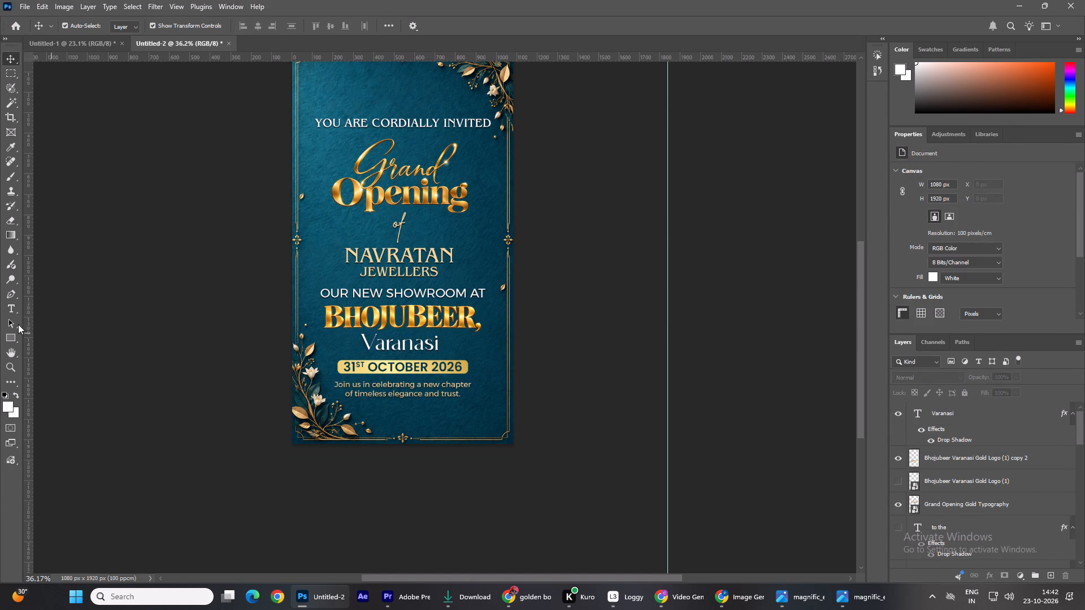
Draw a horizontal pale-gold line about 662 px long and 1 px thick across the Varanasi text, with no stroke.
right_click(7, 335)
click(54, 389)
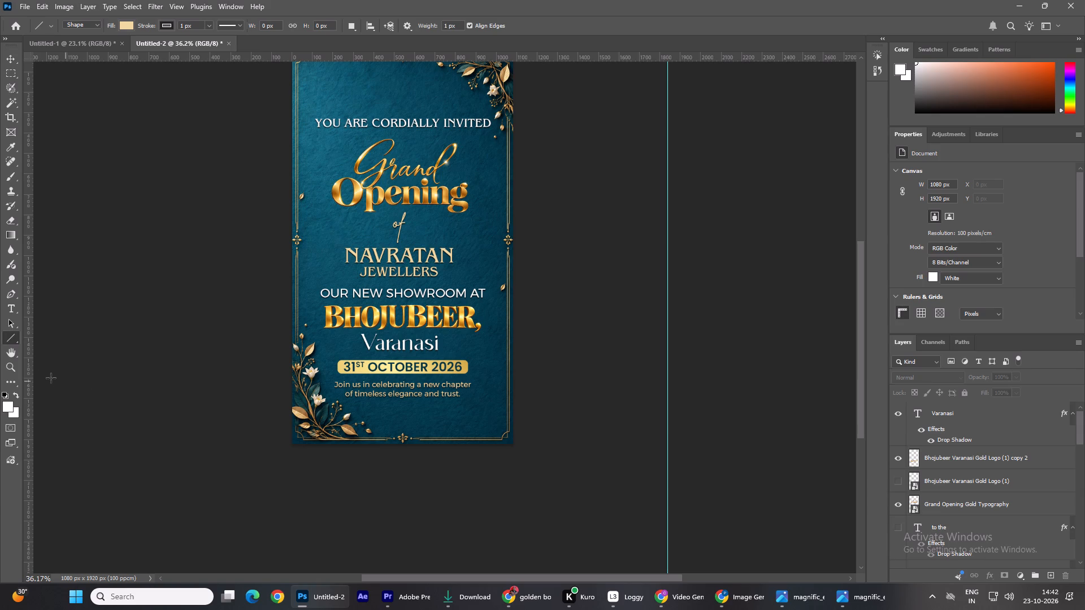
shift+drag(332, 343, 489, 345)
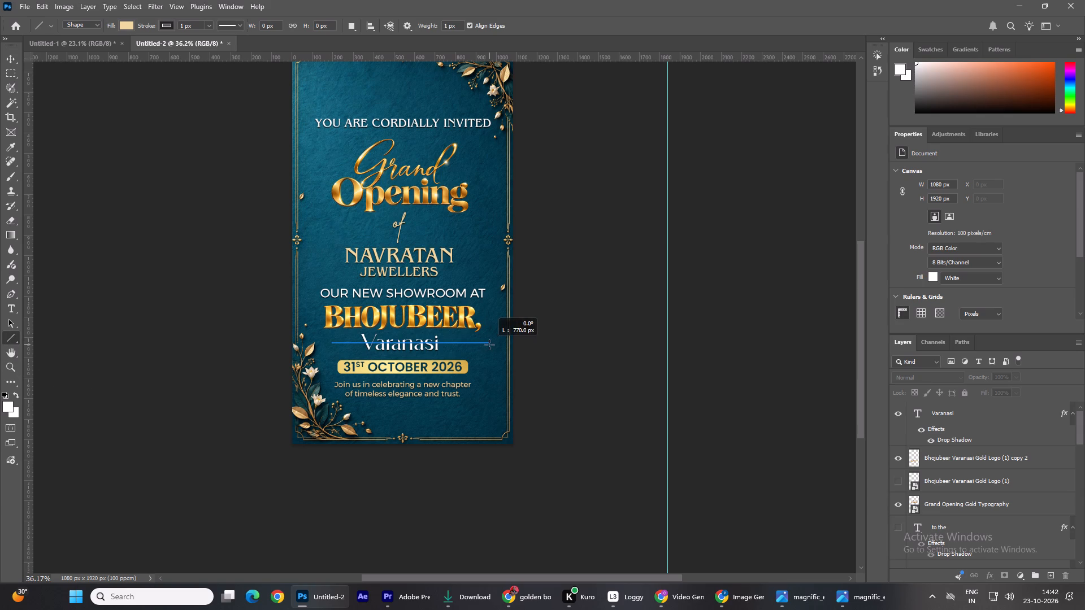
shift+drag(489, 345, 467, 346)
click(166, 26)
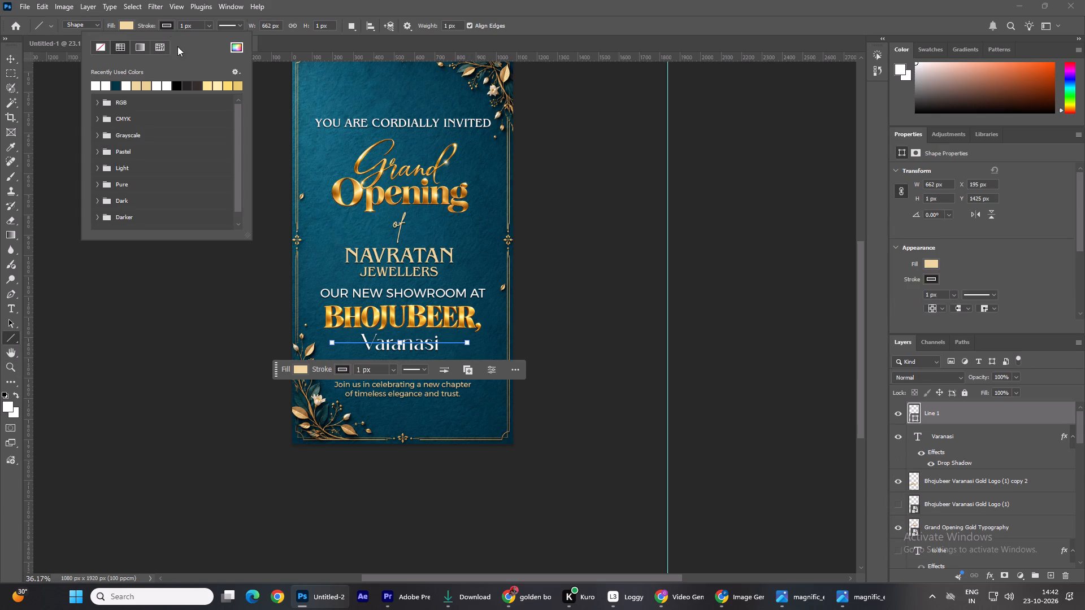
click(98, 44)
click(12, 61)
click(205, 203)
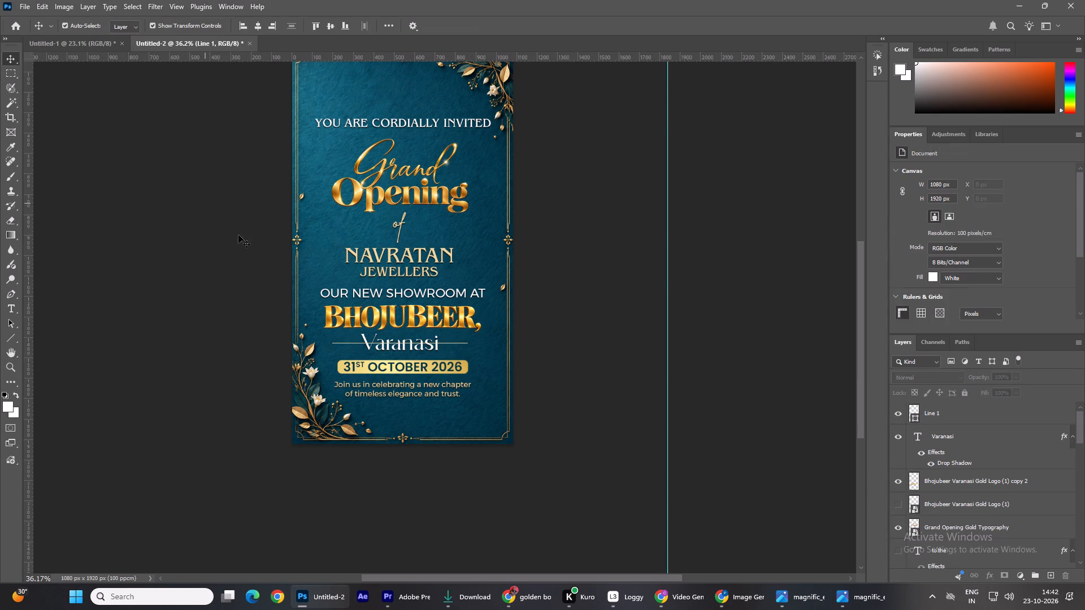
Rasterize the gold line and erase its middle portion behind the Varanasi letters, leaving a short line on each side of the word.
click(977, 419)
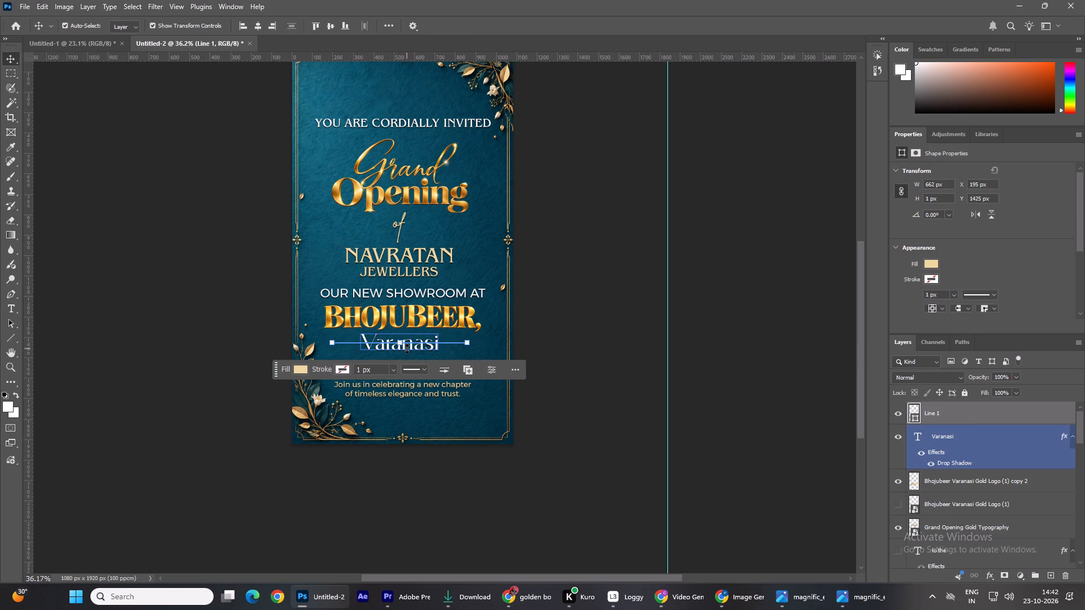
key(e)
click(383, 342)
click(478, 221)
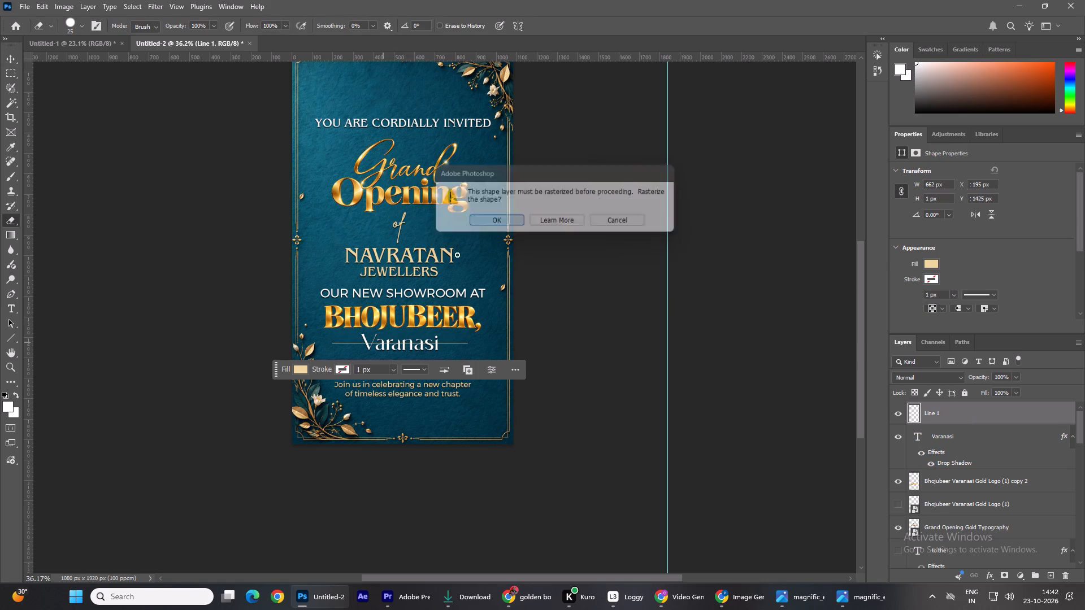
alt+scroll(384, 340, up, 12)
drag(348, 335, 373, 331)
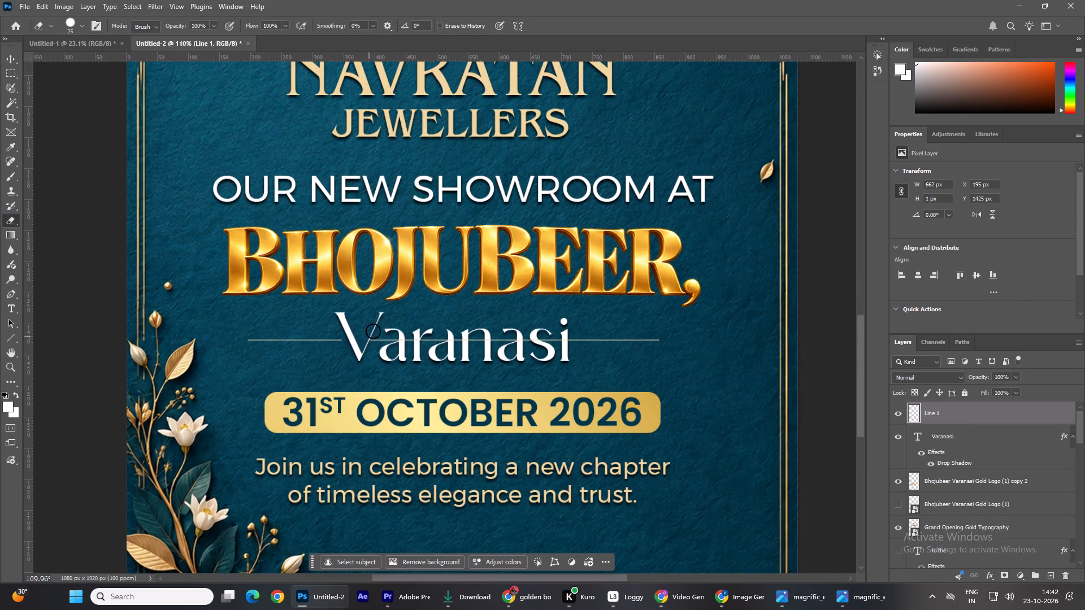
drag(373, 331, 539, 342)
drag(539, 342, 562, 349)
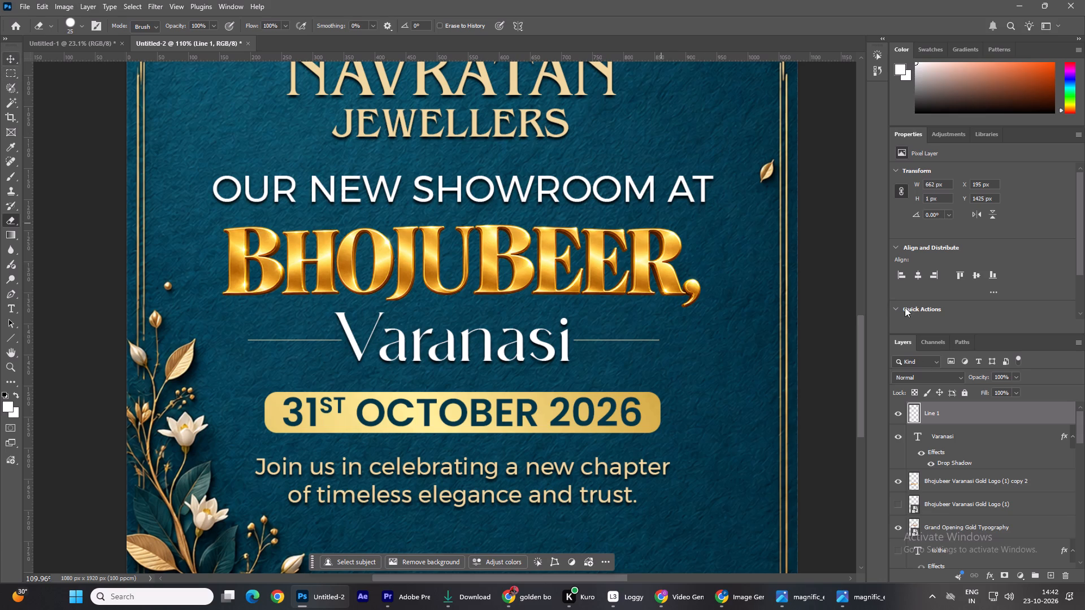
click(989, 422)
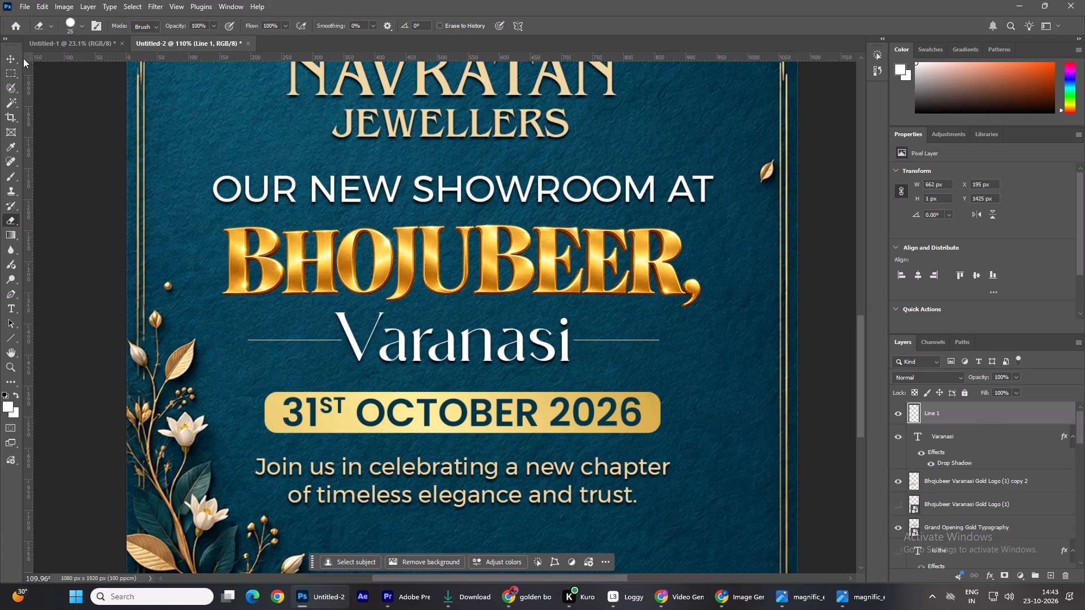
click(15, 56)
click(975, 415)
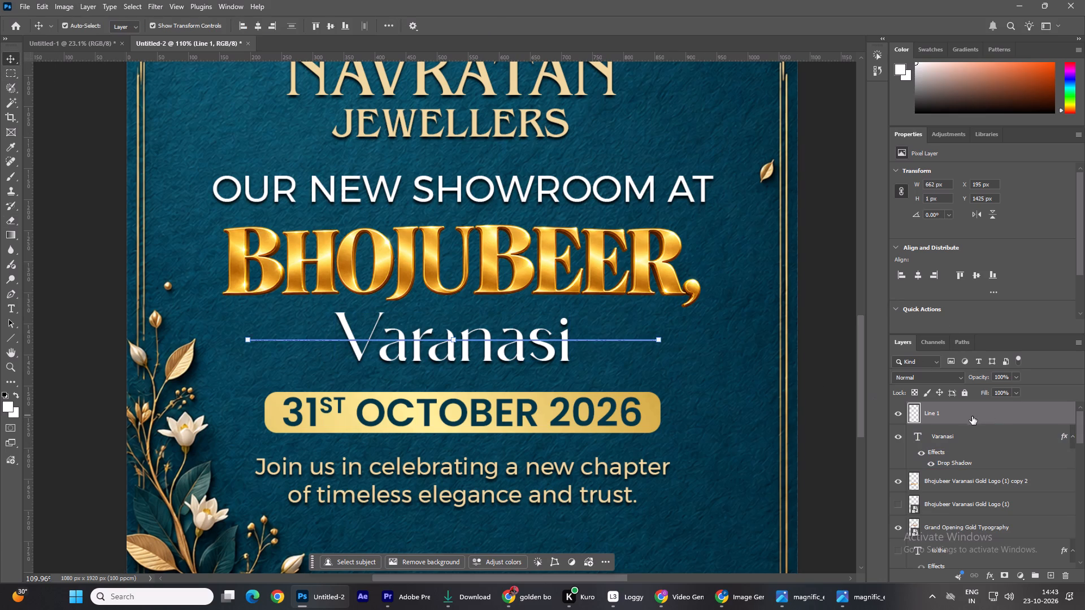
scroll(966, 422, up, 5)
scroll(1084, 312, down, 8)
click(818, 279)
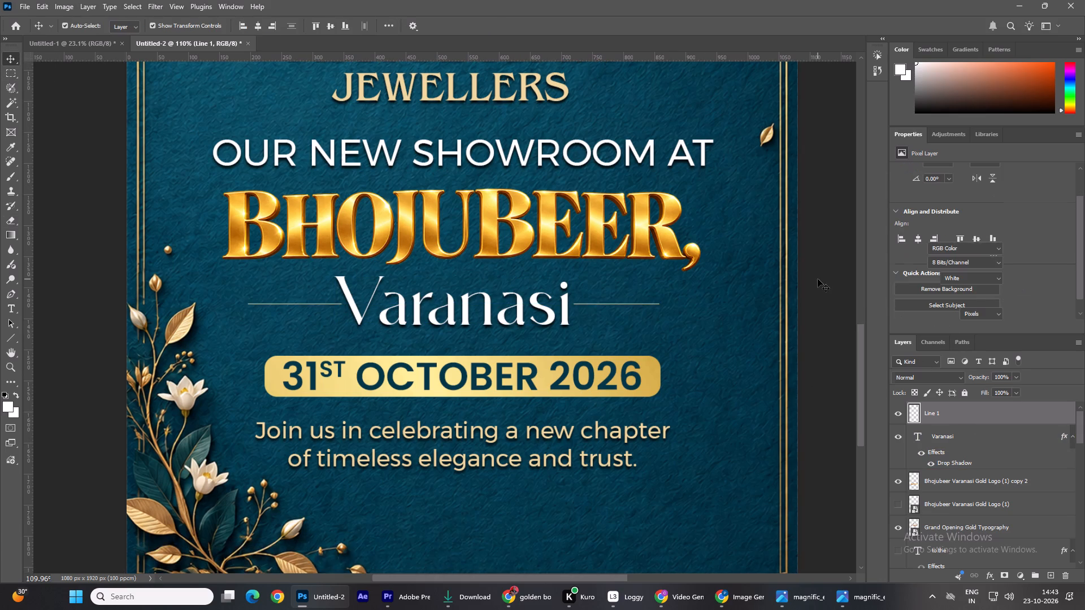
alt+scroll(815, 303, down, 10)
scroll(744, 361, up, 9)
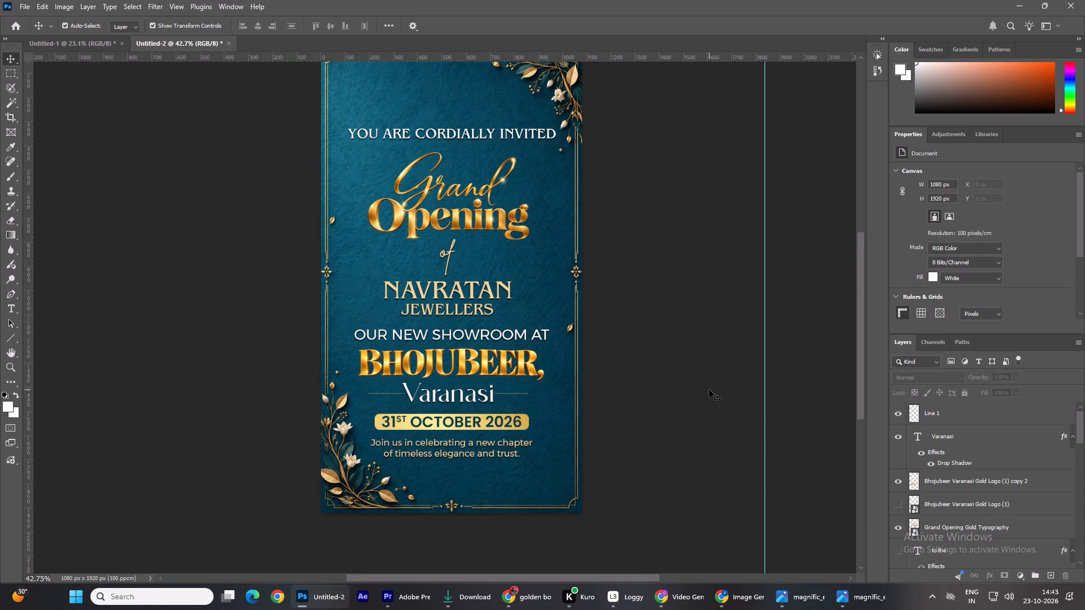
Scale the OUR NEW SHOWROOM AT line down to about 58% and centre it above BHOJUBEER.
scroll(663, 425, up, 3)
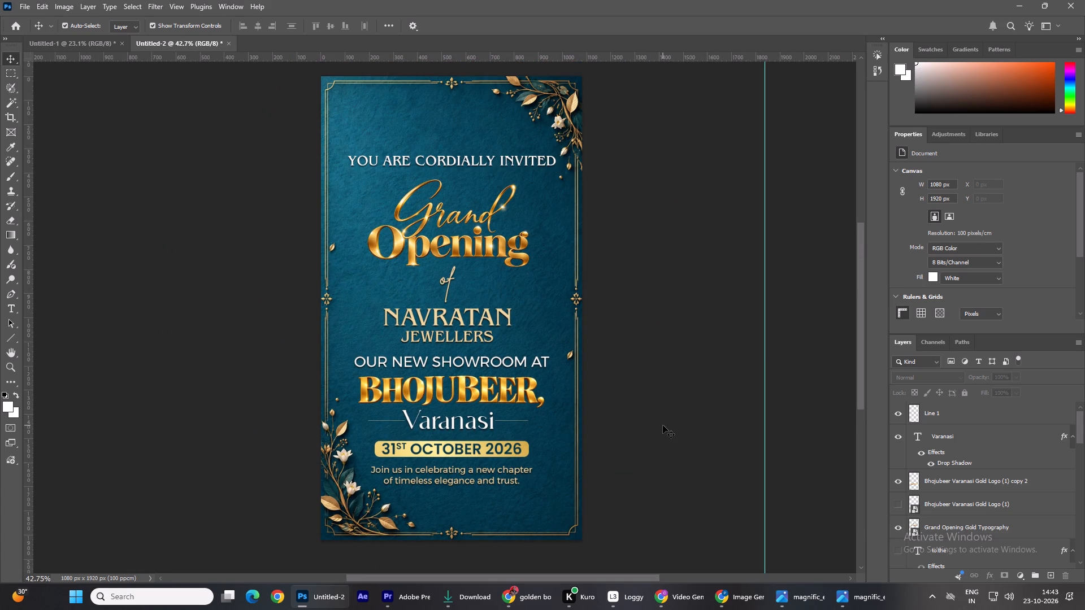
scroll(663, 425, up, 1)
click(419, 371)
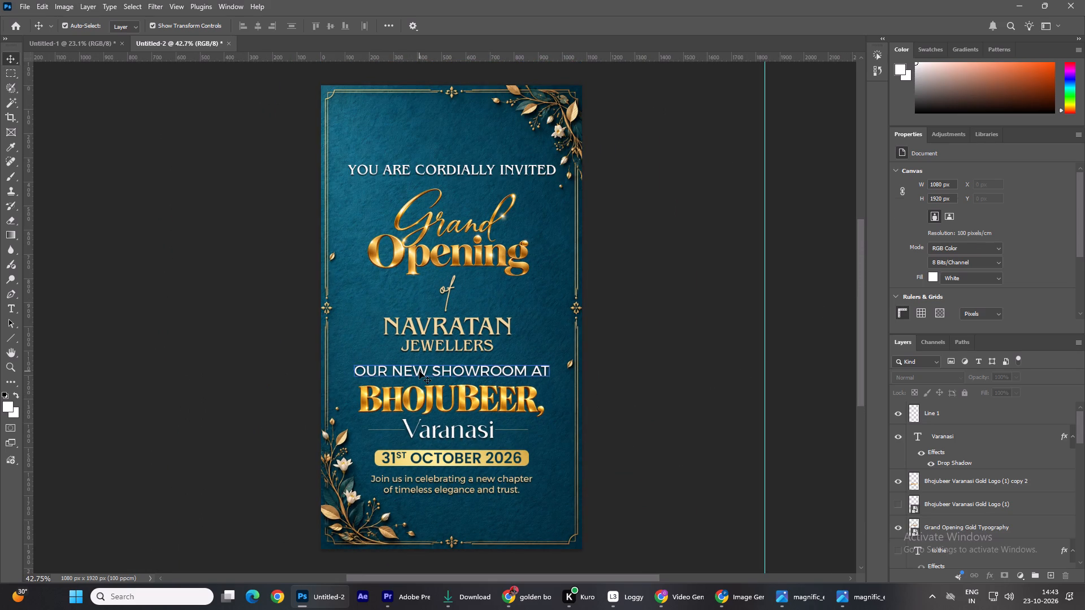
drag(353, 363, 373, 367)
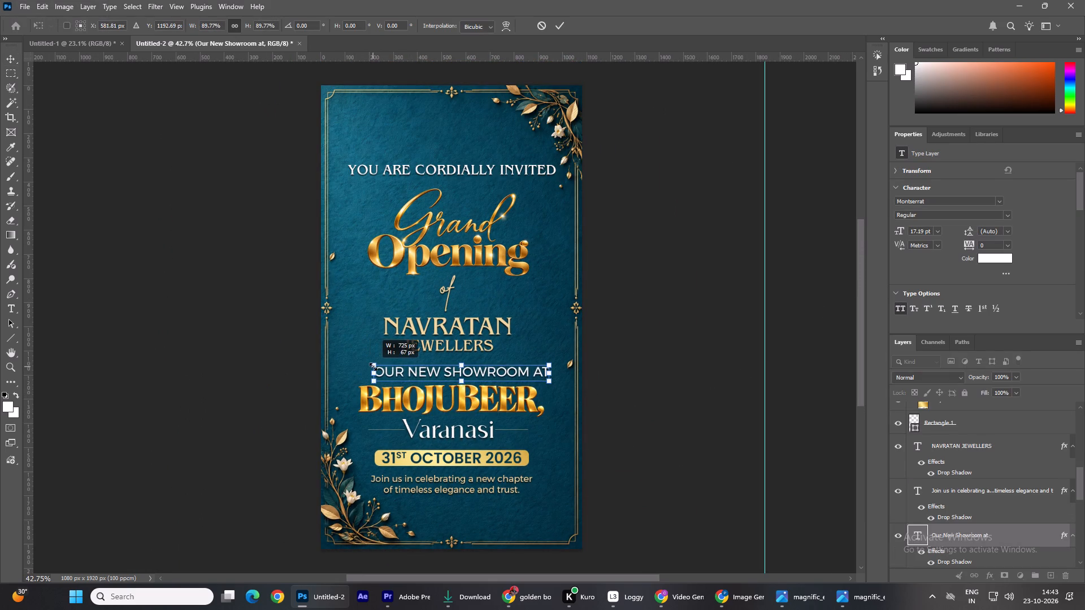
drag(373, 367, 394, 369)
drag(551, 381, 515, 374)
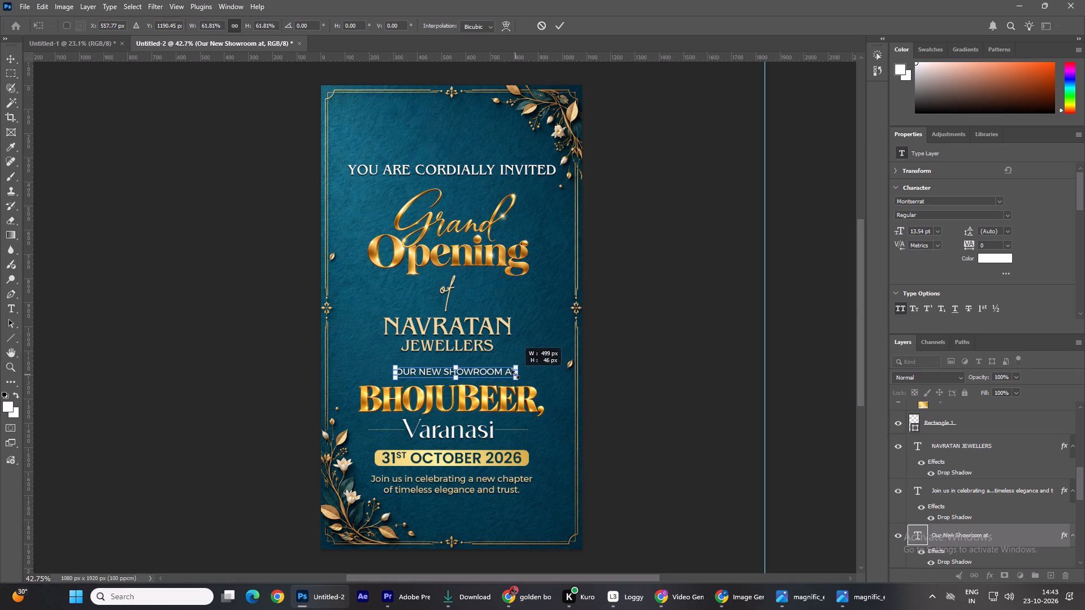
drag(515, 374, 511, 374)
drag(488, 374, 480, 376)
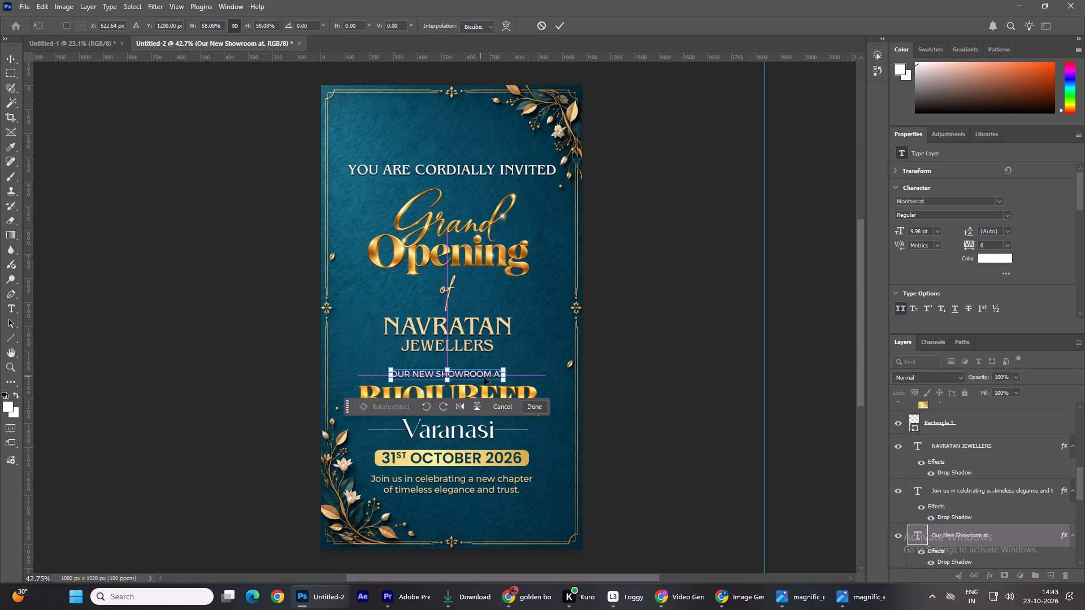
click(543, 409)
click(652, 380)
Scale the NAVRATAN JEWELLERS text down slightly to about 97% and deselect it.
scroll(692, 386, down, 3)
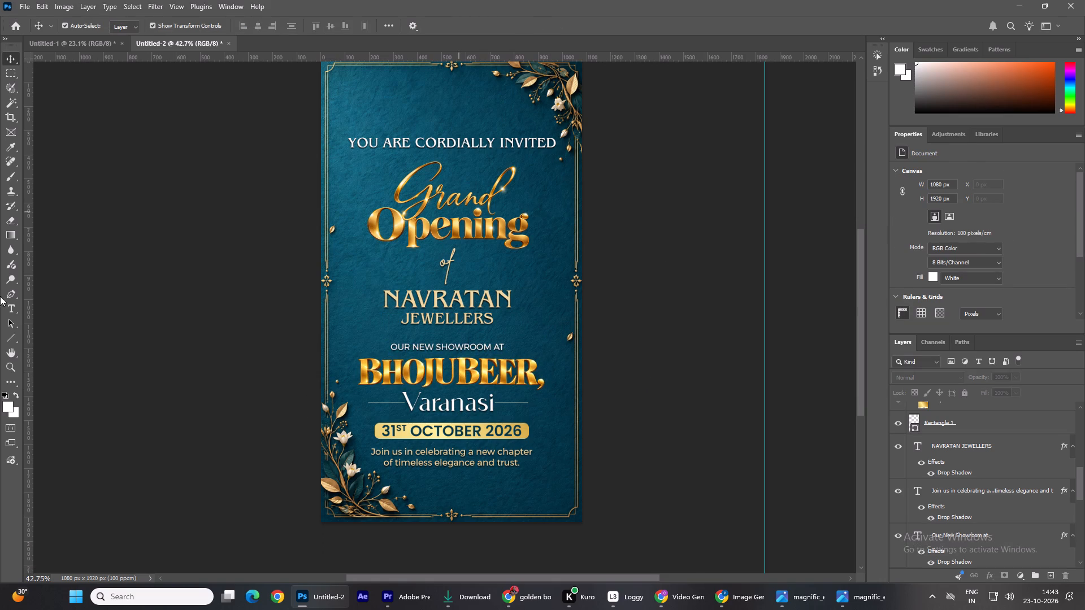
scroll(674, 359, up, 3)
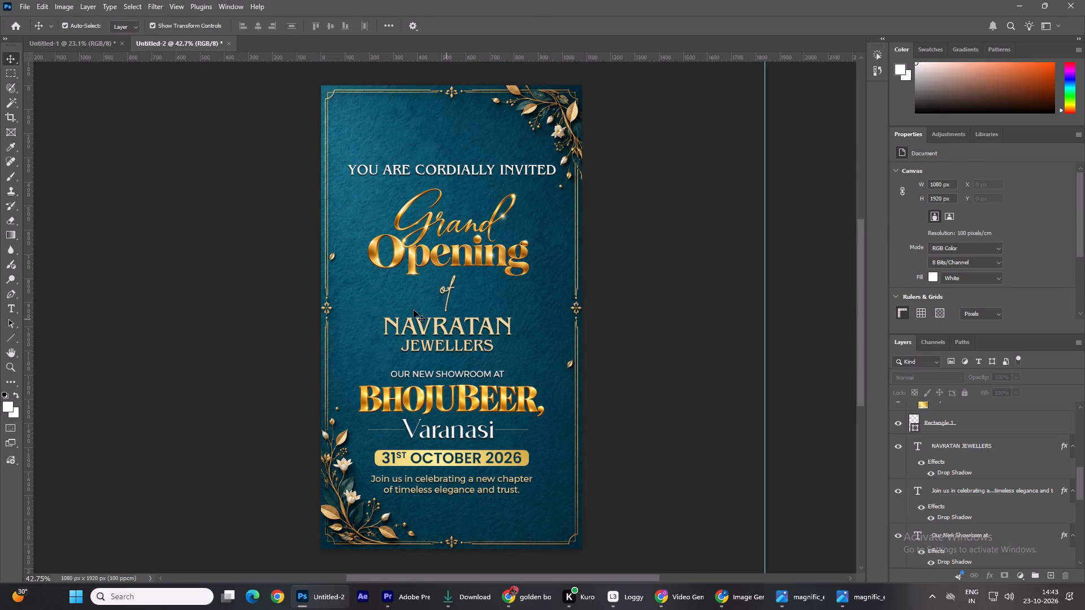
click(479, 338)
drag(379, 351, 384, 355)
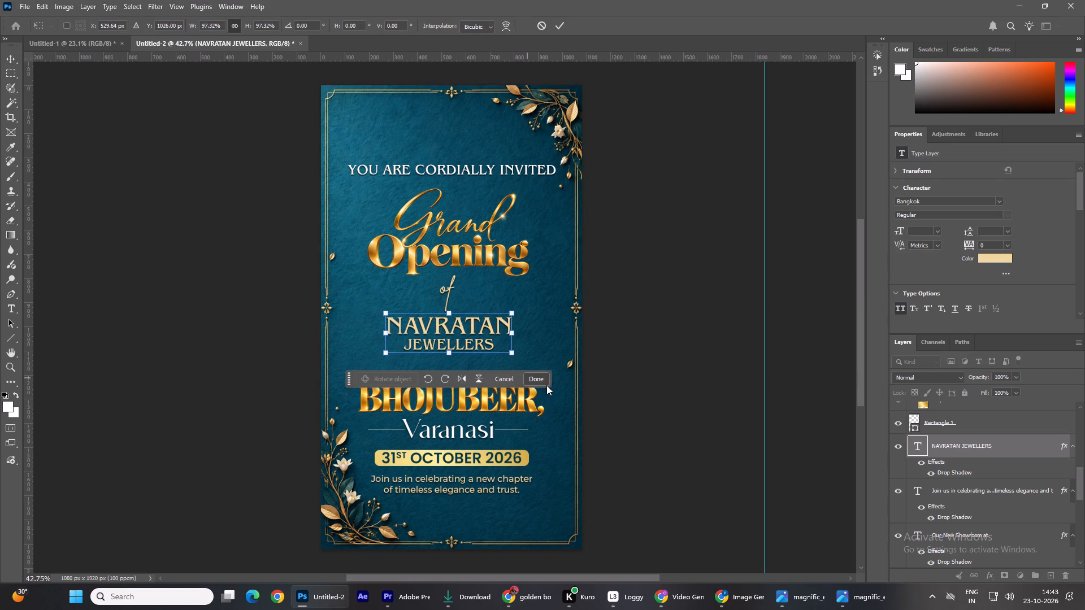
click(544, 381)
click(693, 348)
Draw a horizontal pale-gold line about 663 px long and 1 px thick between JEWELLERS and OUR NEW SHOWROOM AT.
alt+scroll(640, 380, down, 3)
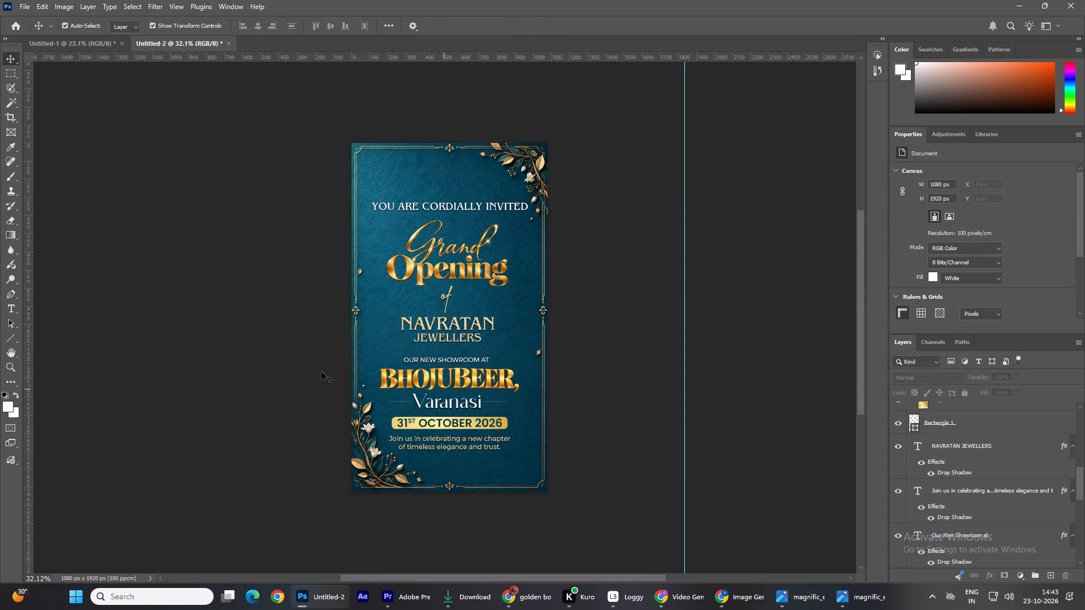
click(16, 338)
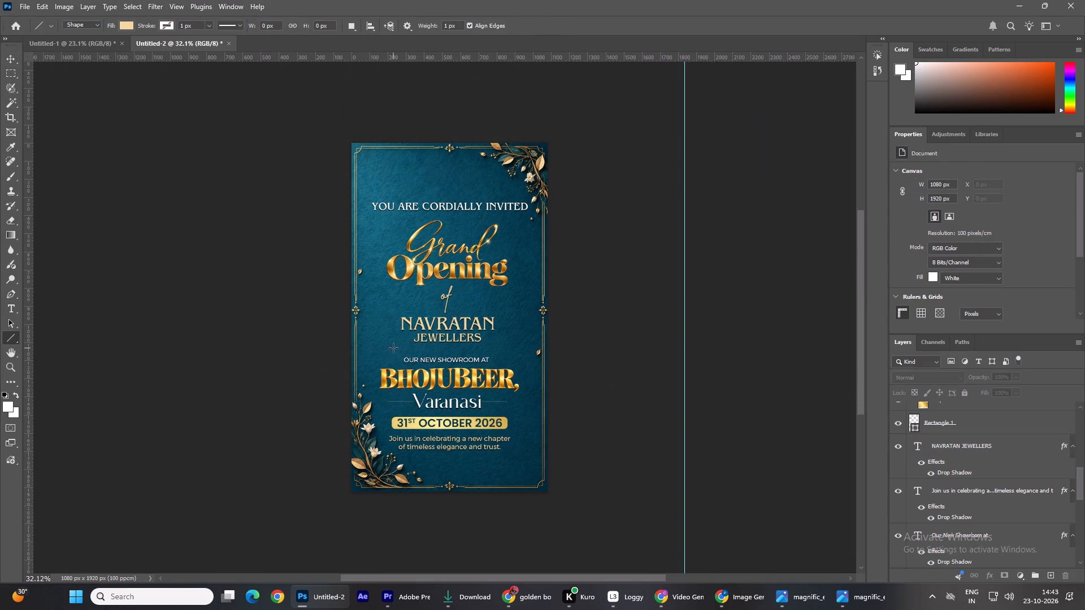
shift+drag(388, 348, 508, 351)
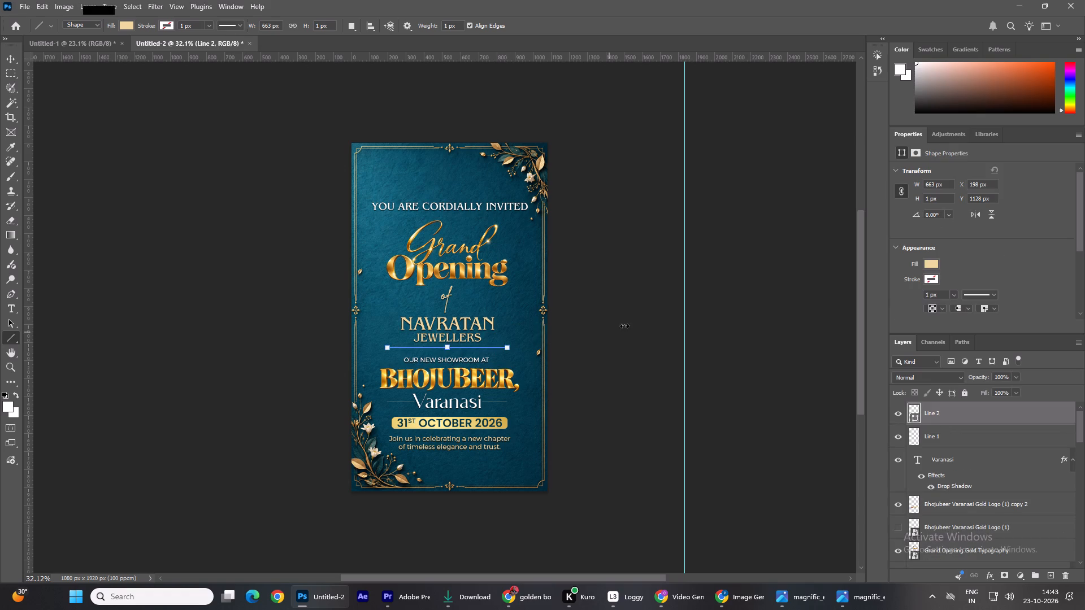
click(624, 326)
click(17, 58)
click(249, 197)
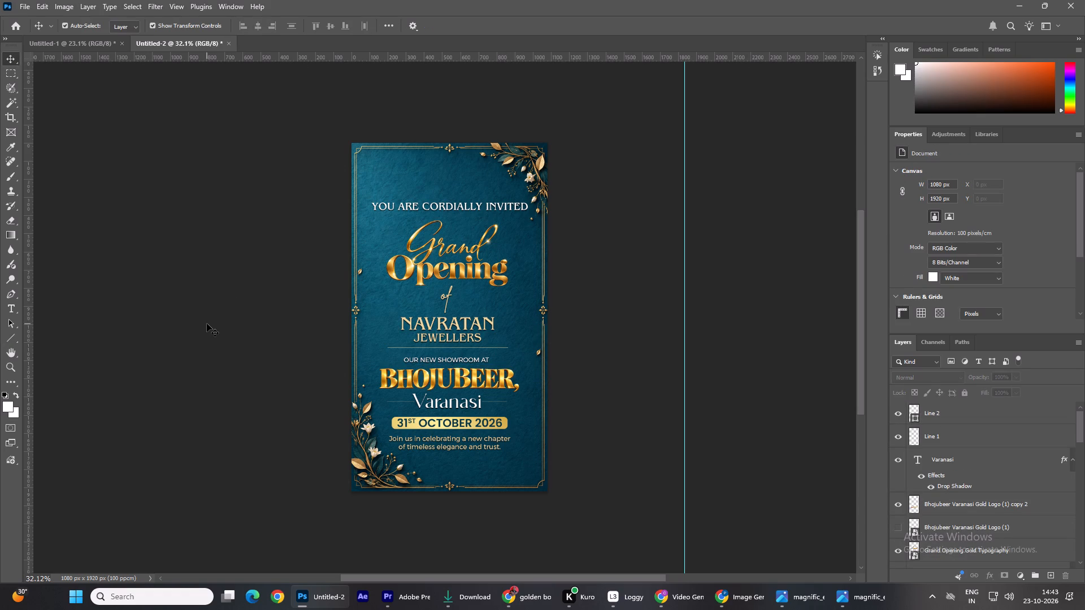
Duplicate the gold texture Layer 1 and place the copy directly above the NAVRATAN JEWELLERS text layer.
scroll(207, 324, up, 2)
scroll(974, 522, down, 4)
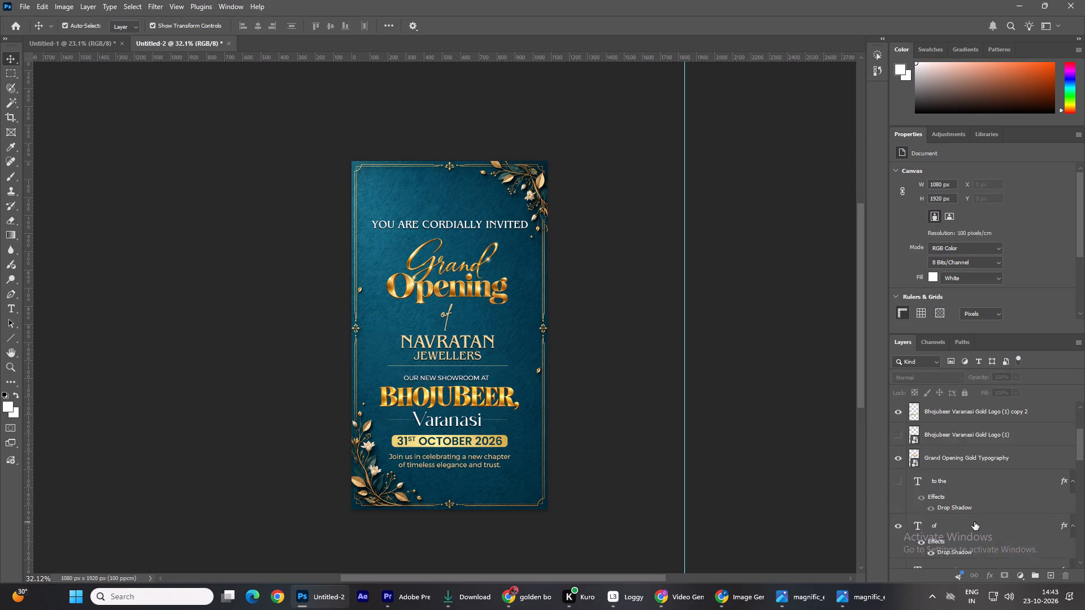
scroll(974, 522, down, 7)
click(974, 458)
scroll(990, 457, up, 3)
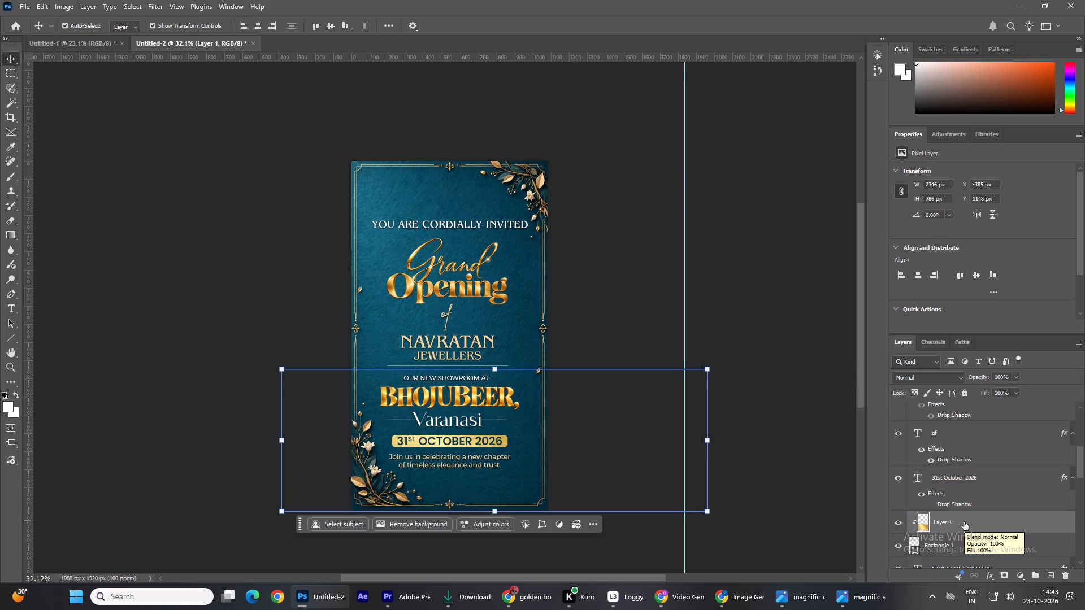
scroll(964, 522, down, 13)
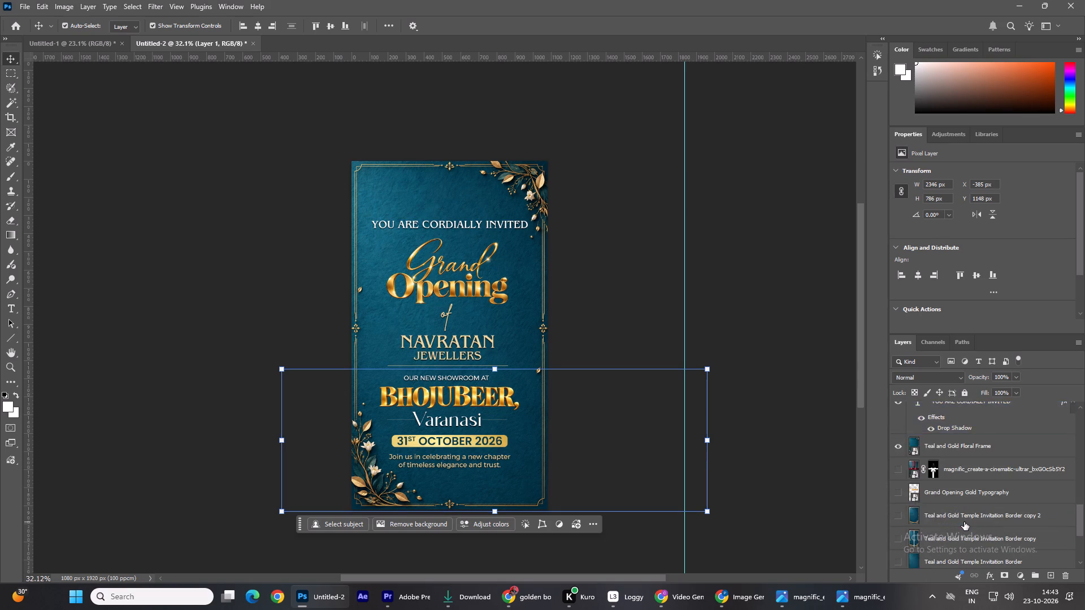
scroll(964, 522, up, 8)
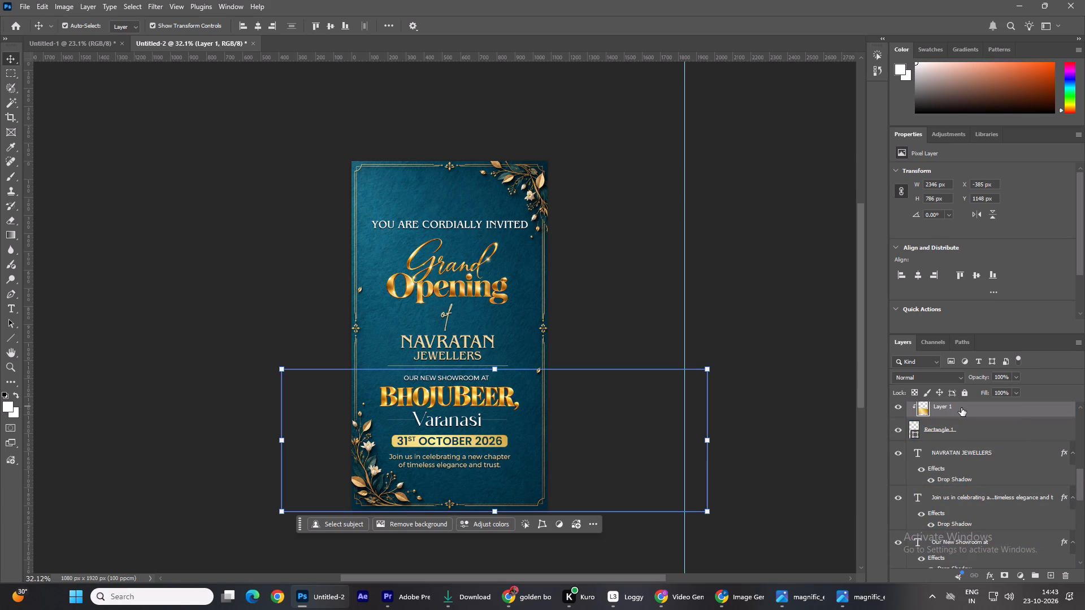
alt+drag(961, 408, 956, 447)
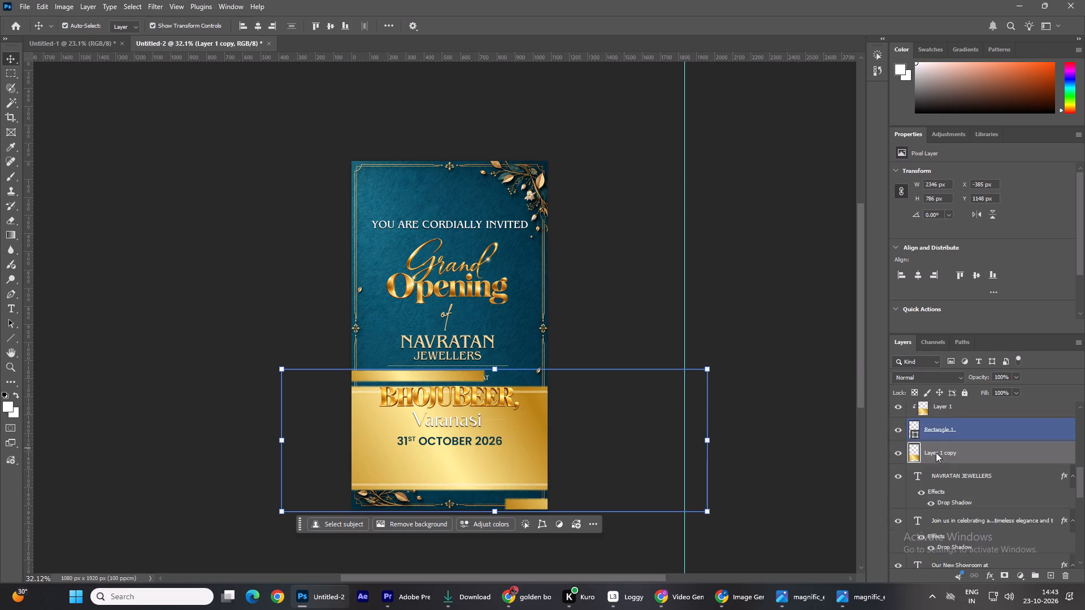
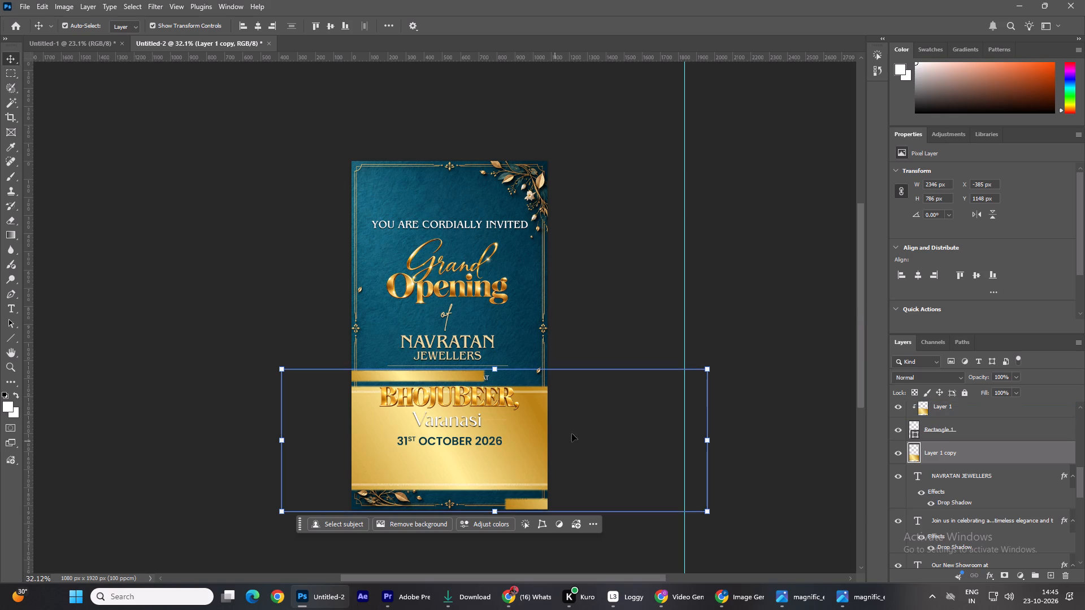
Move the gold texture copy over the NAVRATAN JEWELLERS text and clip it to that text layer.
drag(525, 464, 519, 356)
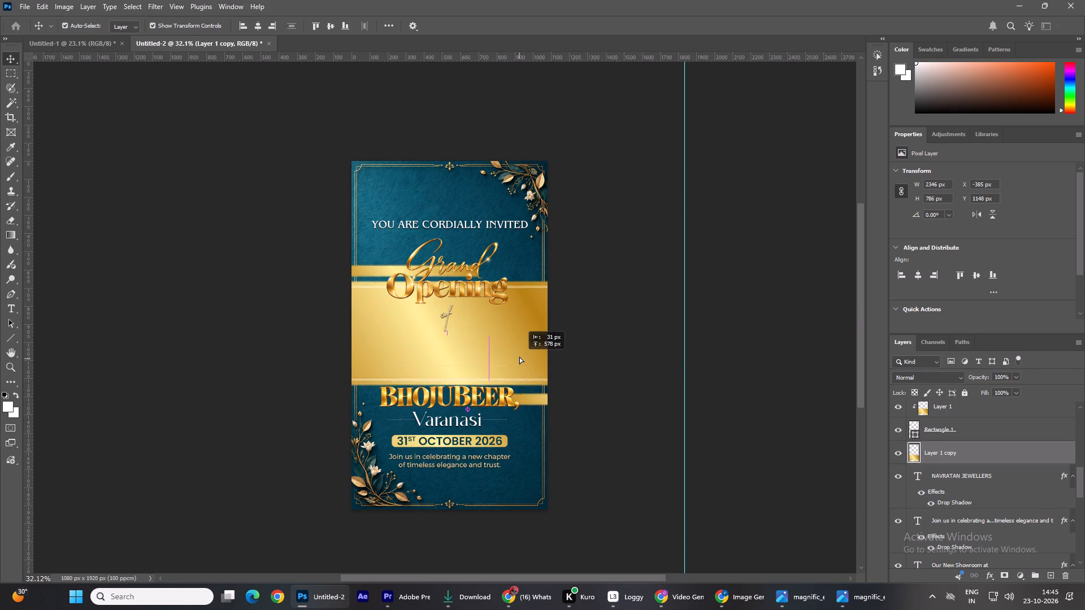
drag(519, 356, 518, 365)
right_click(966, 464)
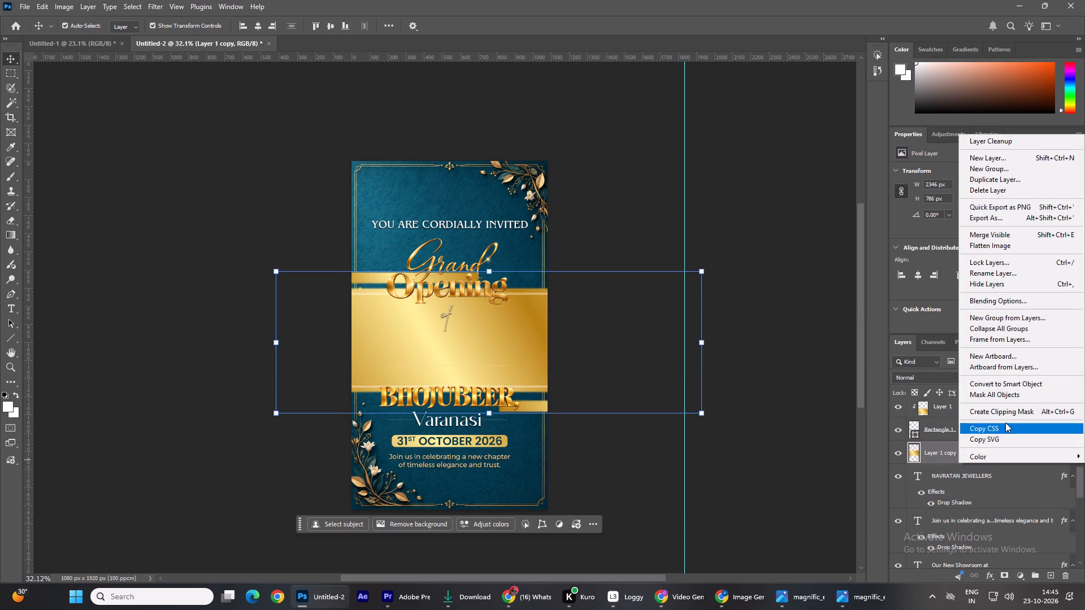
click(1007, 413)
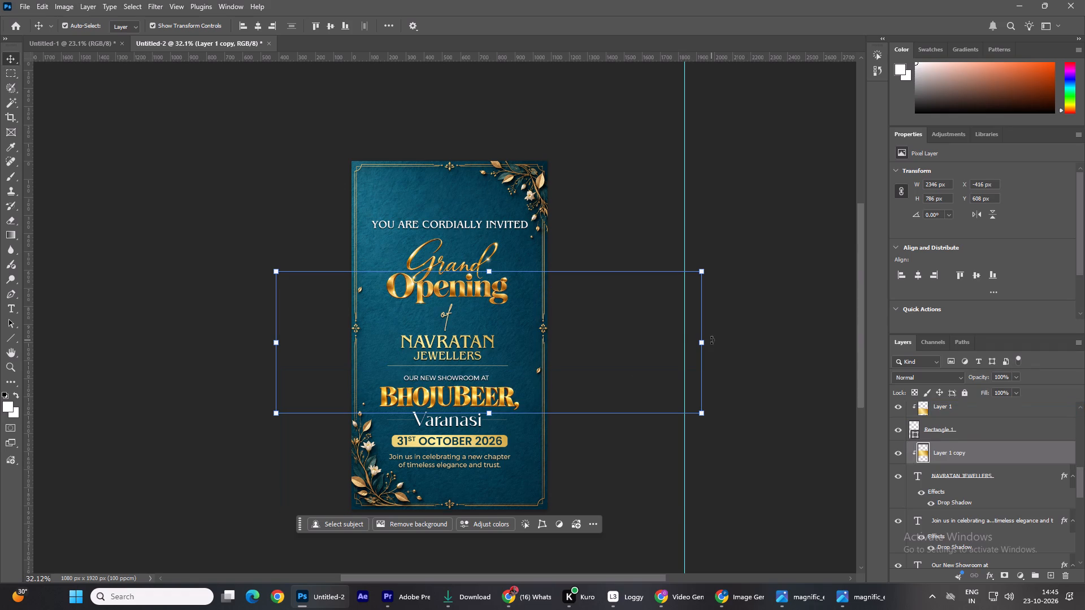
Scale the clipped gold texture down to about 56%, keeping it across NAVRATAN JEWELLERS, and deselect it.
drag(708, 343, 572, 343)
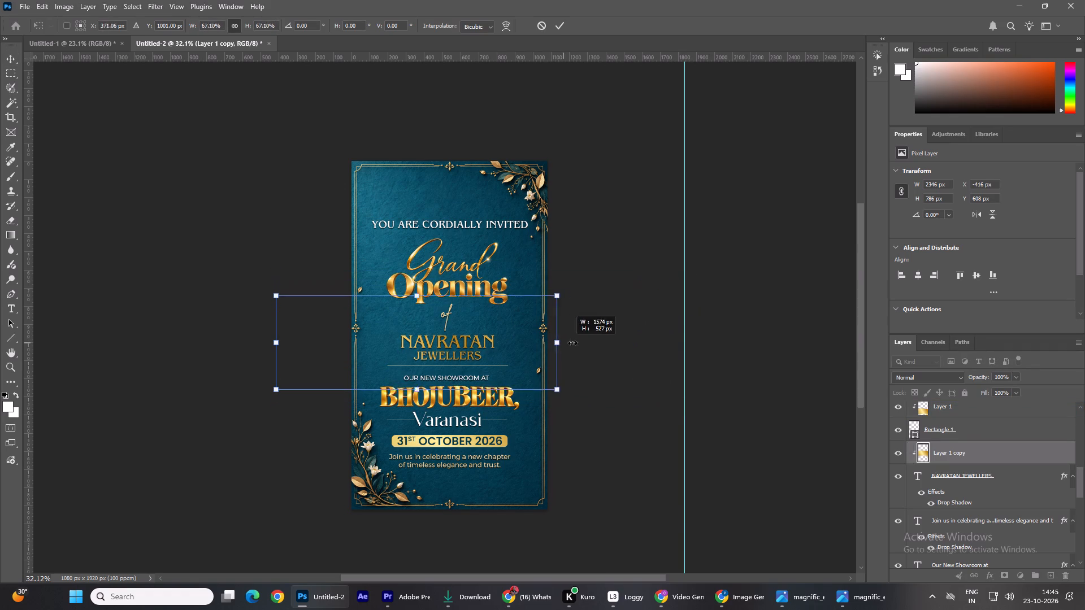
drag(572, 343, 595, 345)
drag(276, 343, 320, 348)
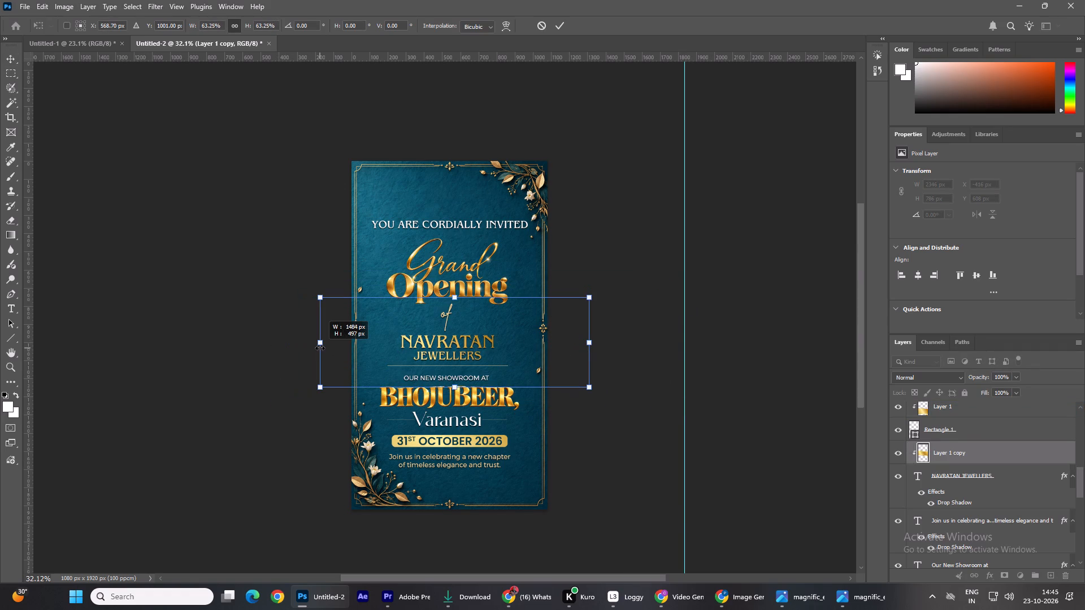
drag(320, 348, 374, 355)
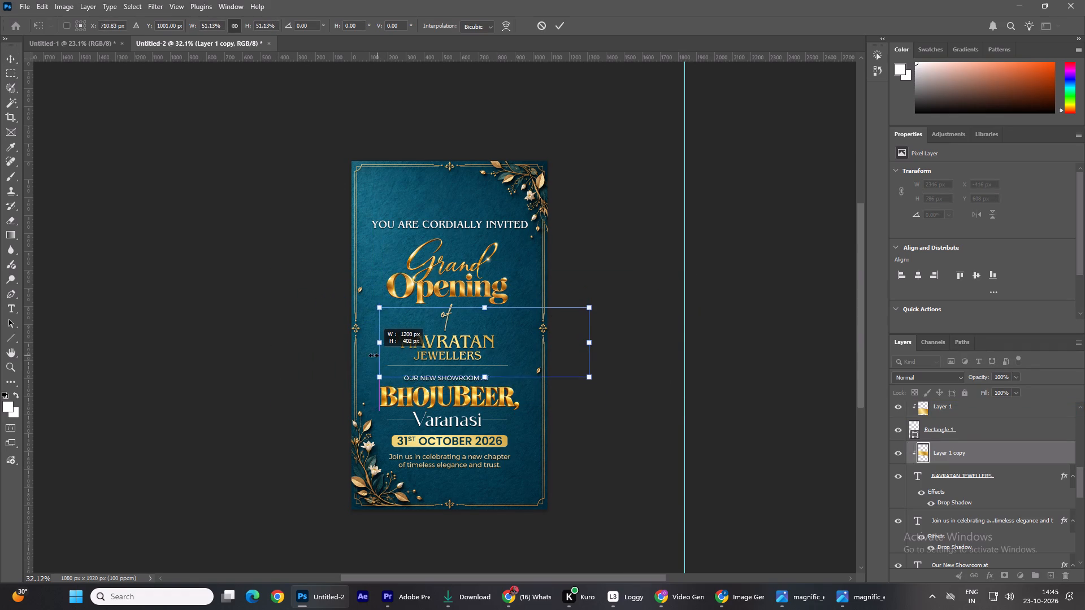
drag(374, 355, 350, 356)
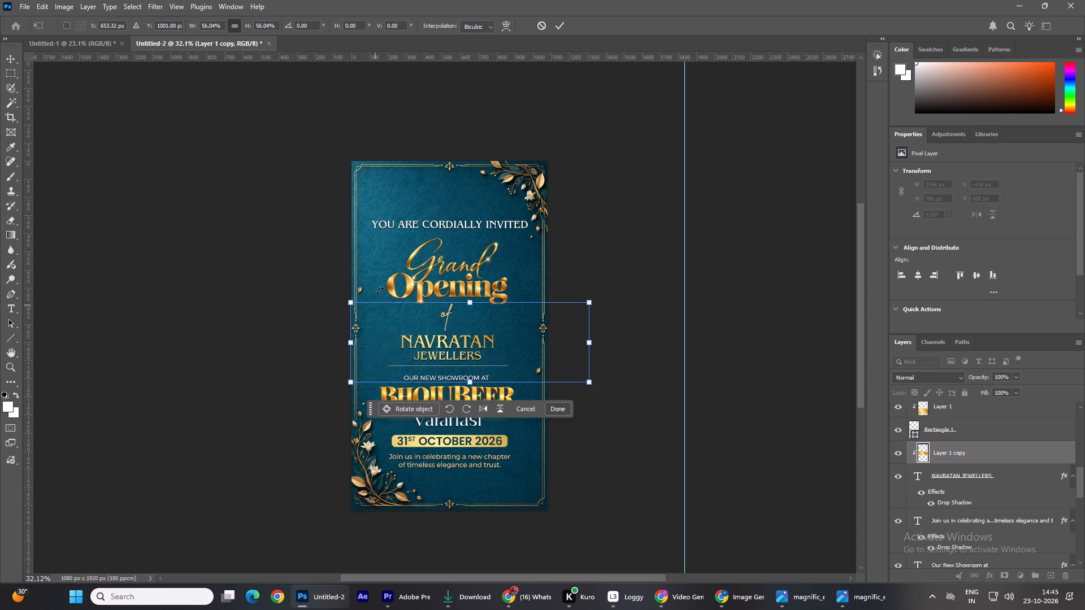
click(565, 411)
click(752, 387)
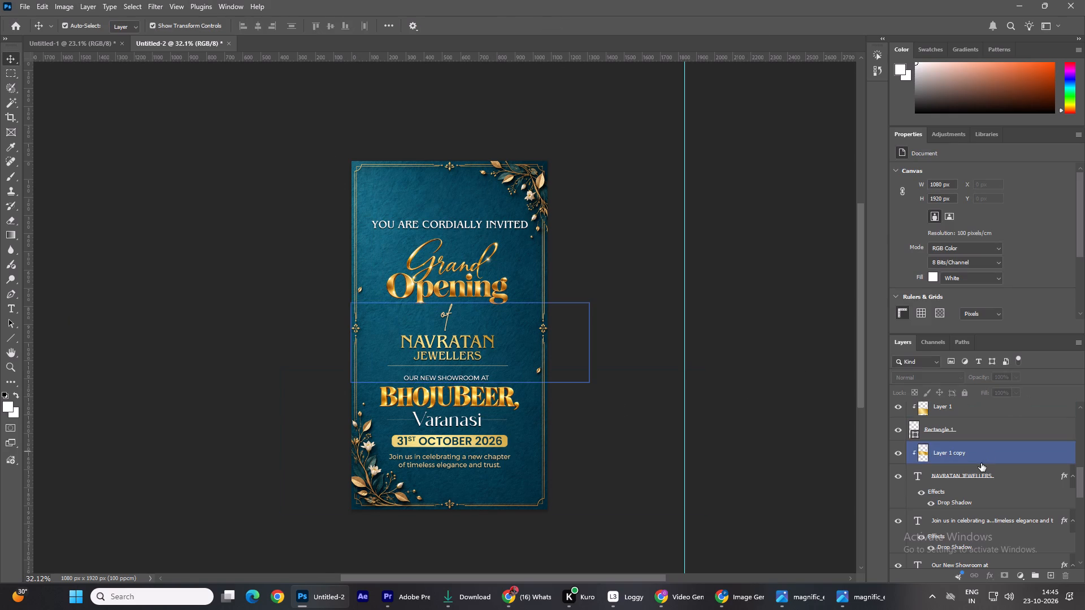
Enlarge the Layer 1 copy gold texture to about 112%, roughly 1474 px wide, and deselect it.
click(981, 463)
drag(592, 344, 707, 337)
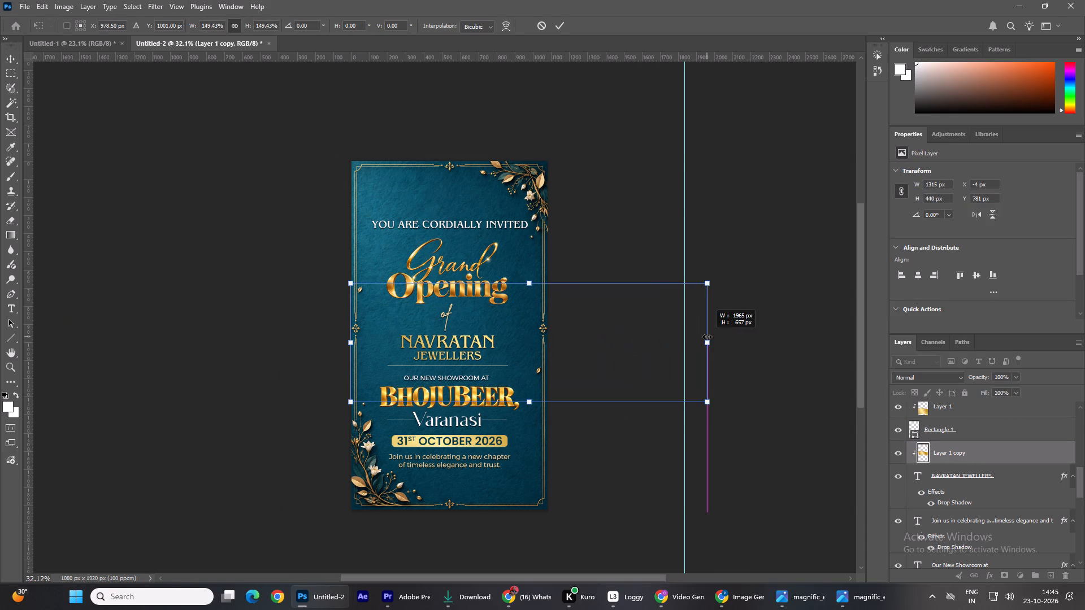
drag(707, 337, 592, 333)
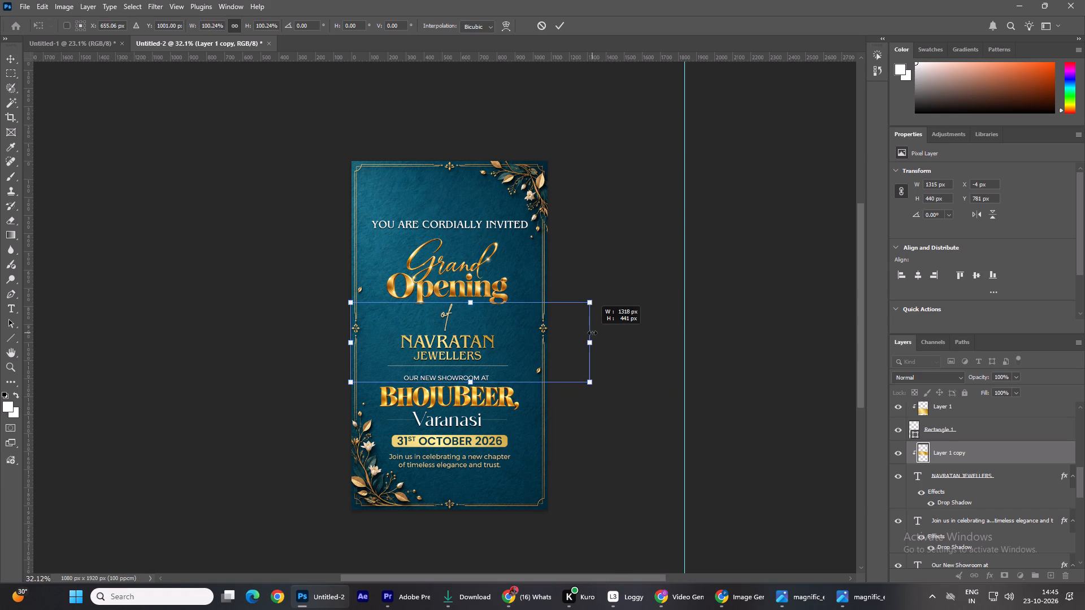
drag(592, 333, 620, 332)
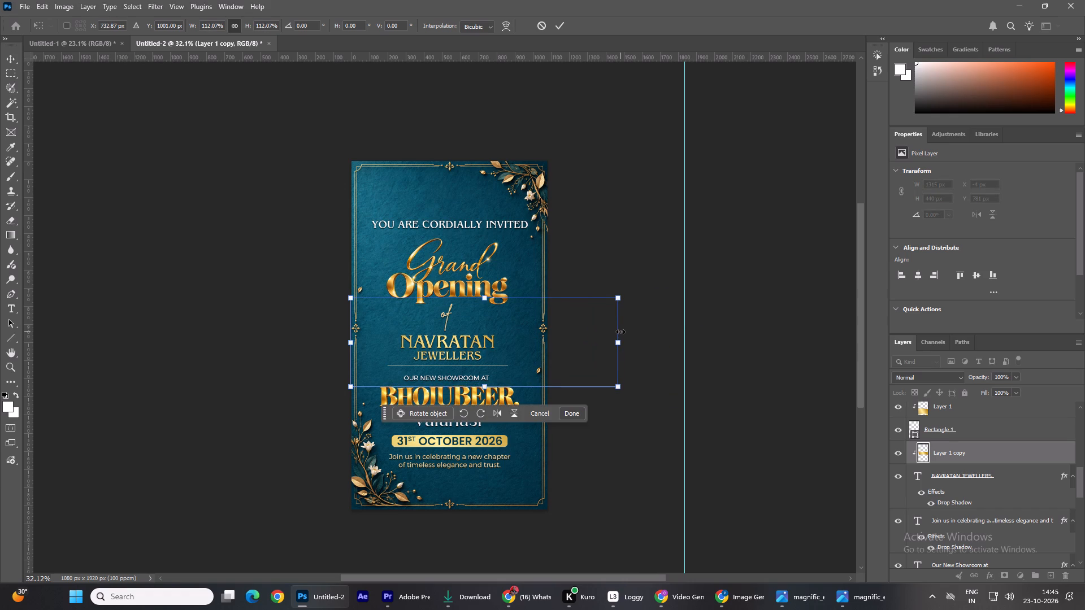
click(573, 415)
click(612, 455)
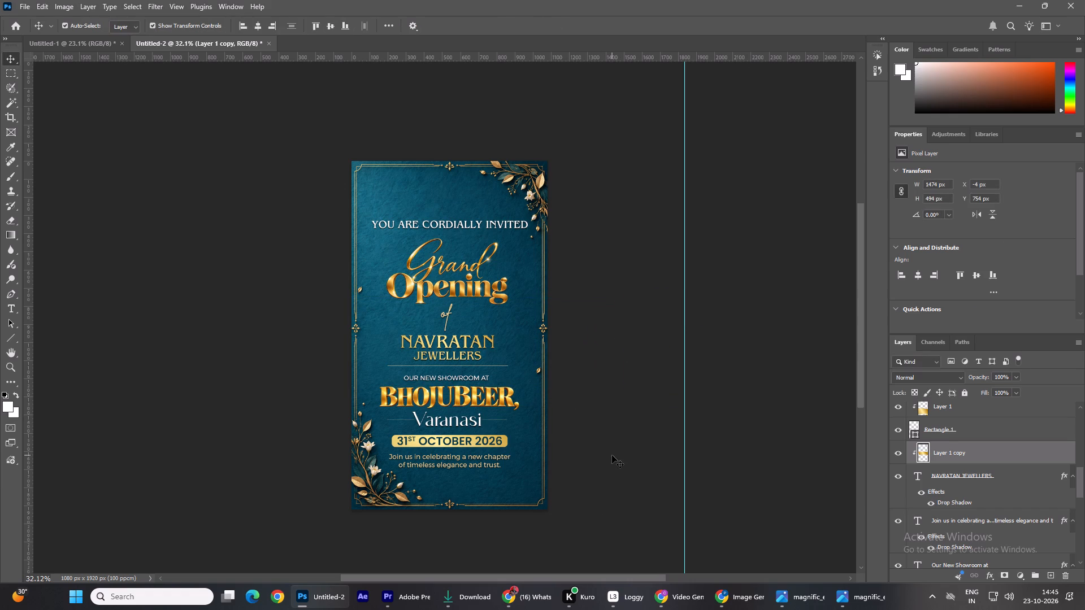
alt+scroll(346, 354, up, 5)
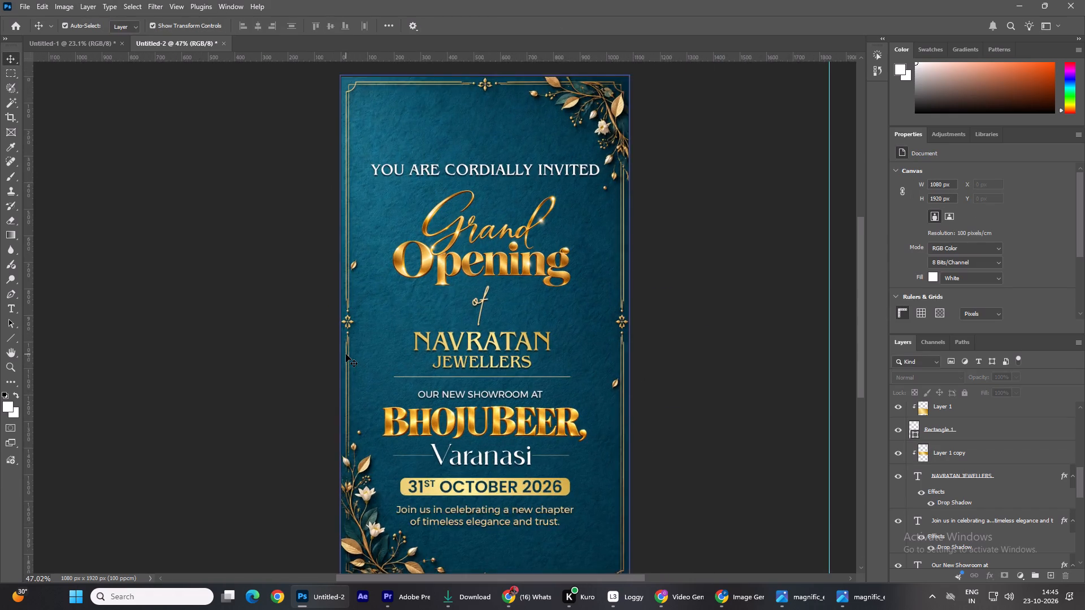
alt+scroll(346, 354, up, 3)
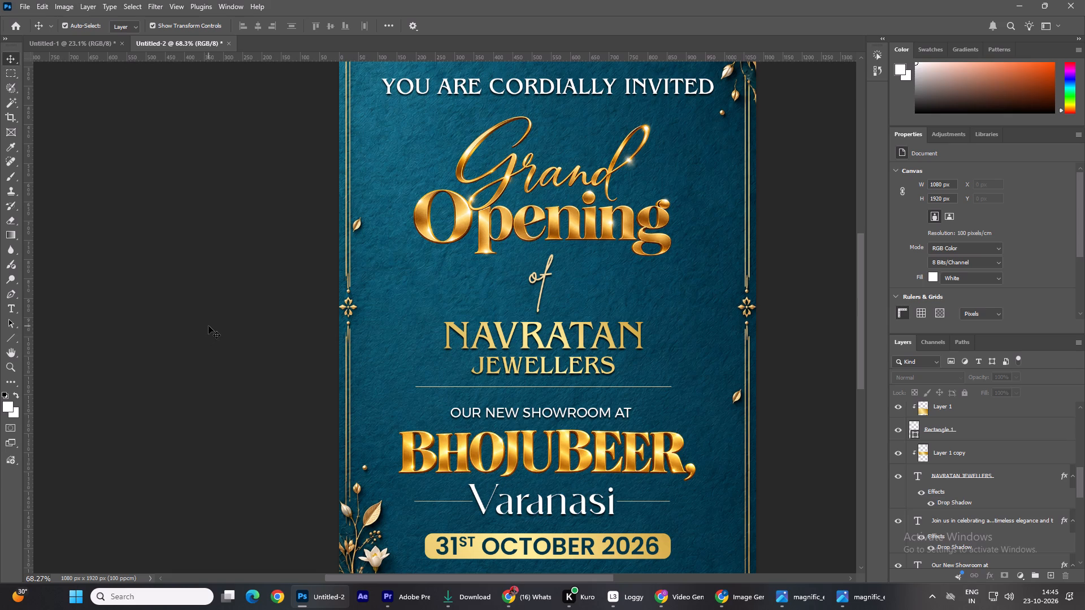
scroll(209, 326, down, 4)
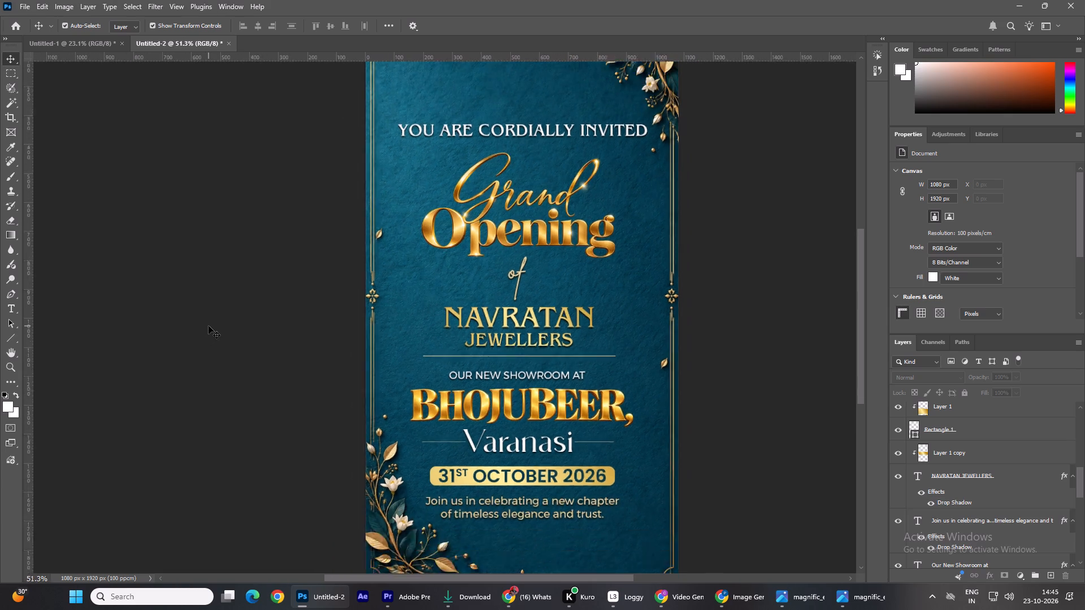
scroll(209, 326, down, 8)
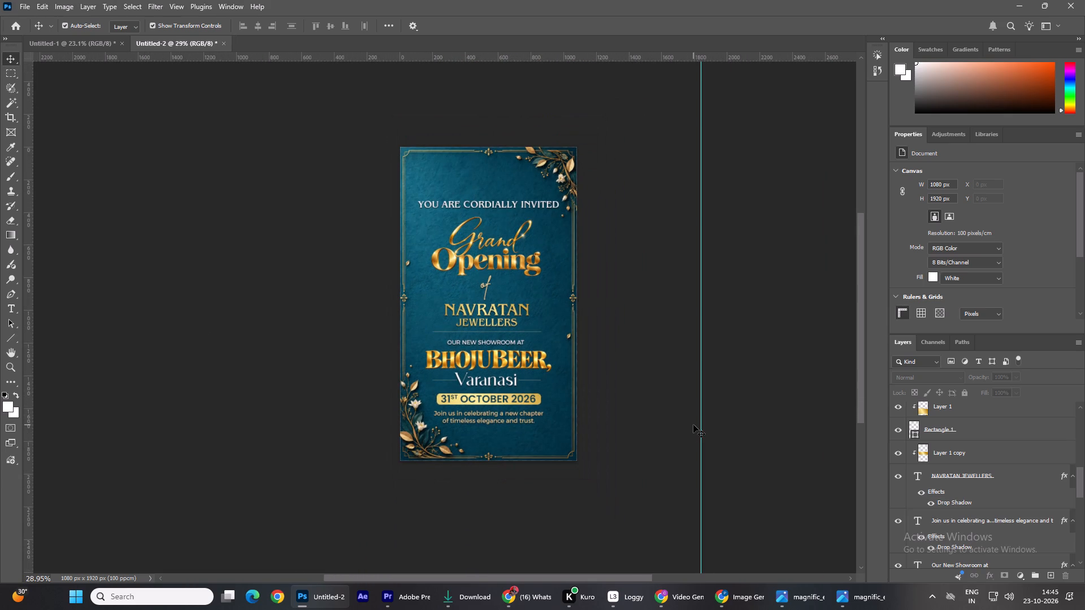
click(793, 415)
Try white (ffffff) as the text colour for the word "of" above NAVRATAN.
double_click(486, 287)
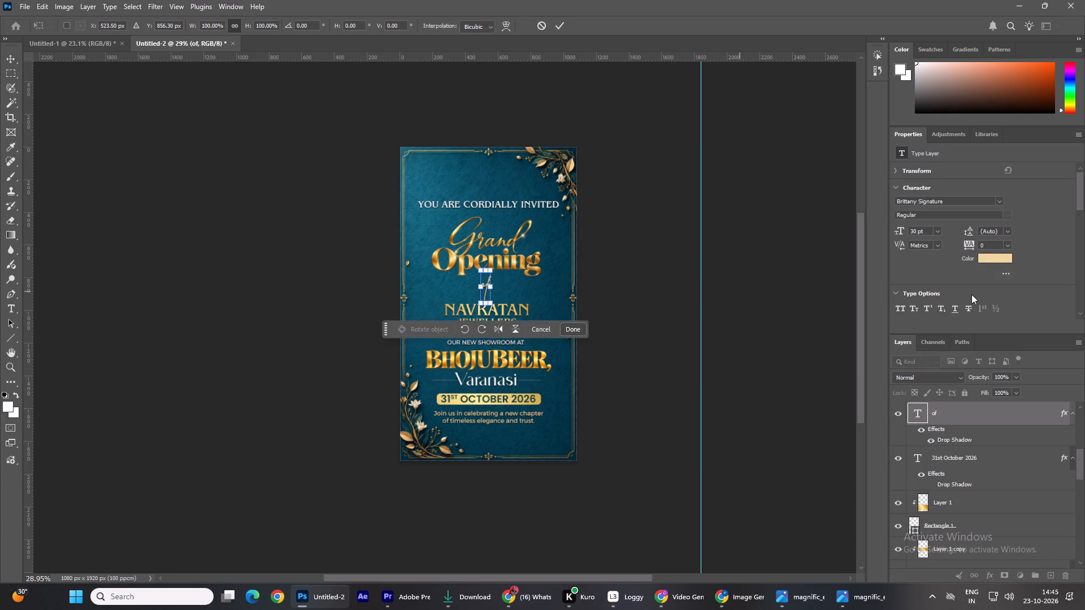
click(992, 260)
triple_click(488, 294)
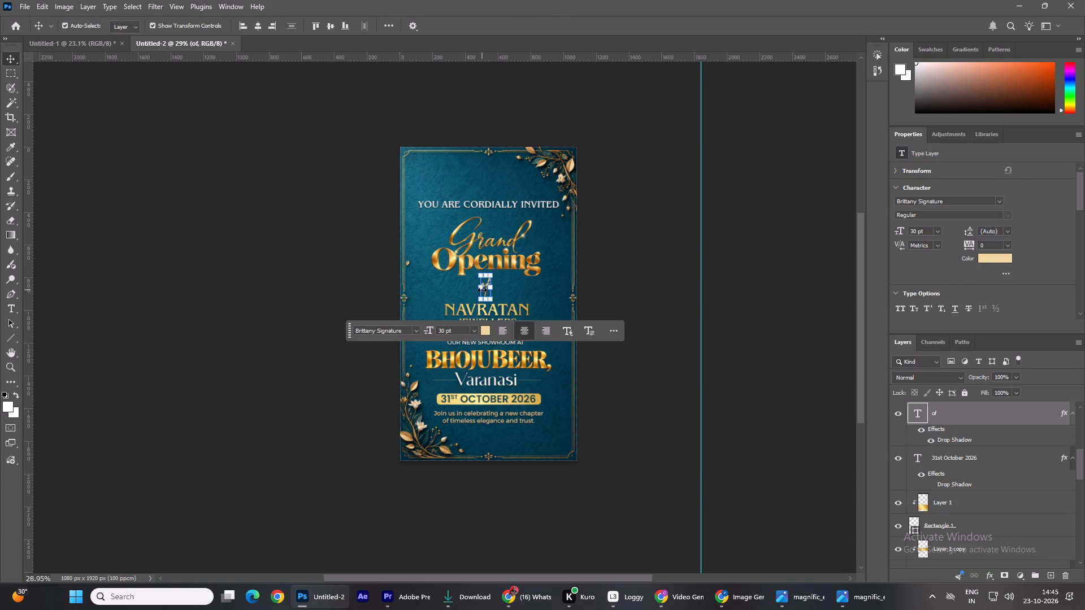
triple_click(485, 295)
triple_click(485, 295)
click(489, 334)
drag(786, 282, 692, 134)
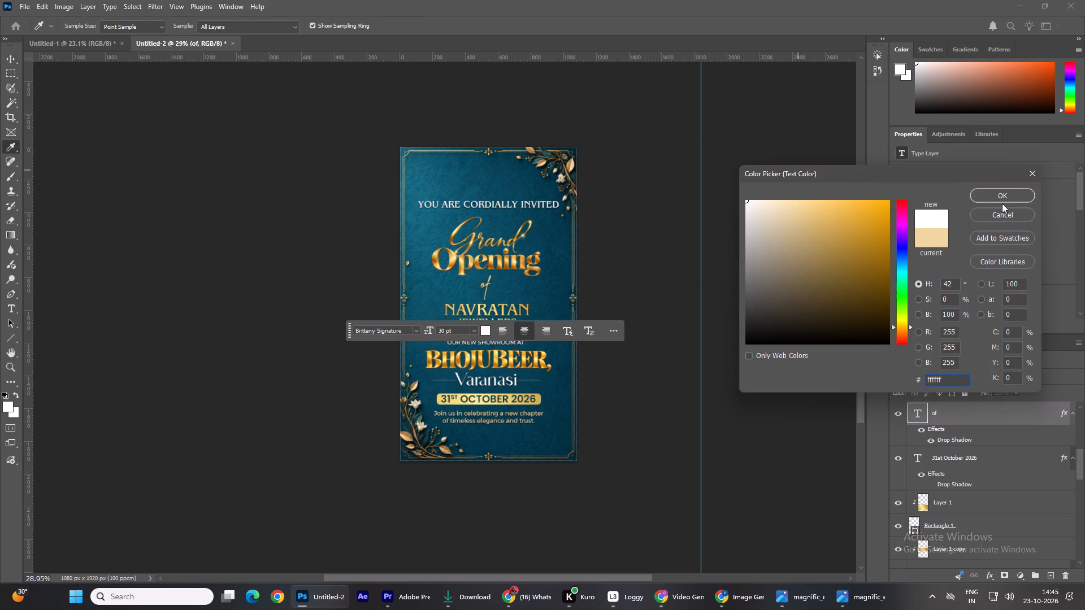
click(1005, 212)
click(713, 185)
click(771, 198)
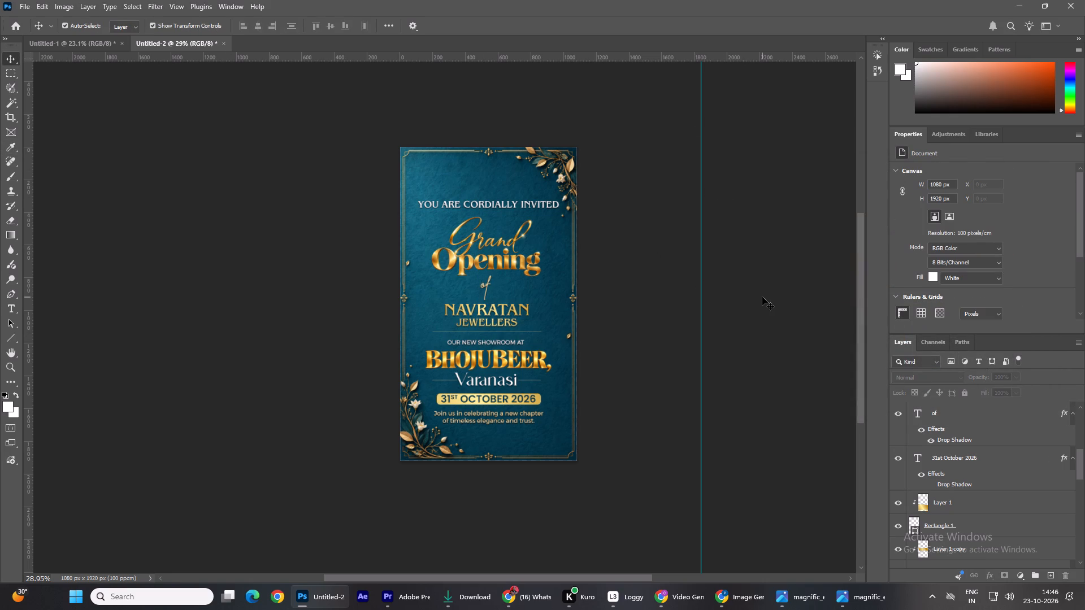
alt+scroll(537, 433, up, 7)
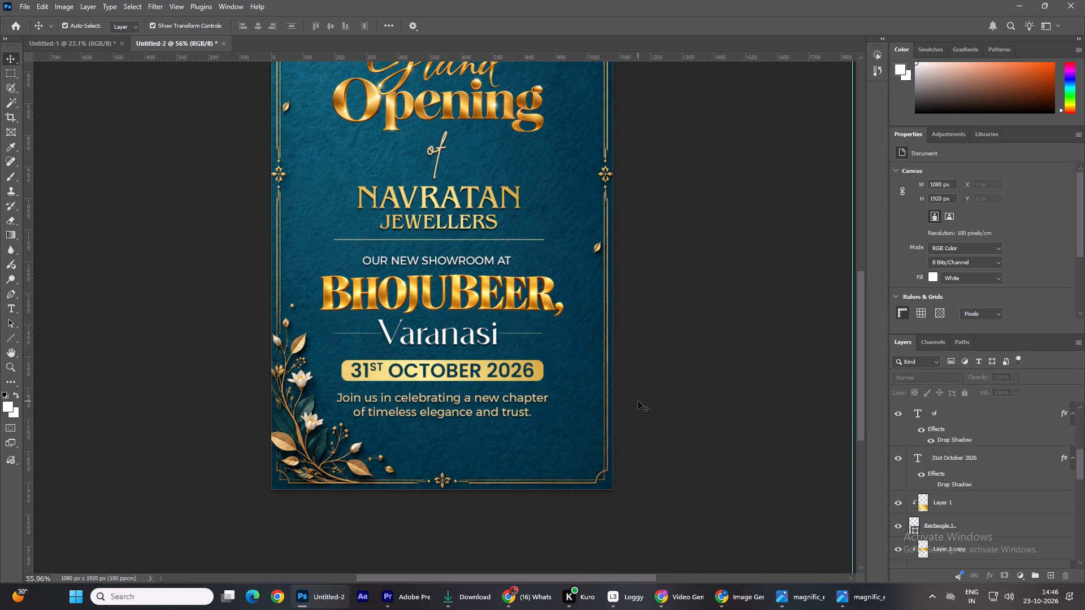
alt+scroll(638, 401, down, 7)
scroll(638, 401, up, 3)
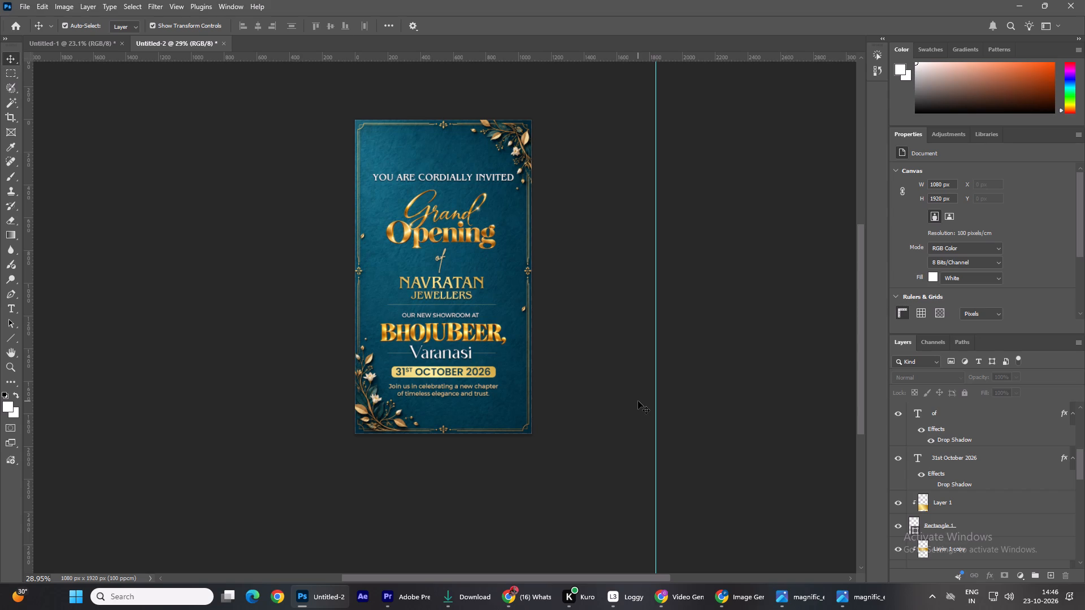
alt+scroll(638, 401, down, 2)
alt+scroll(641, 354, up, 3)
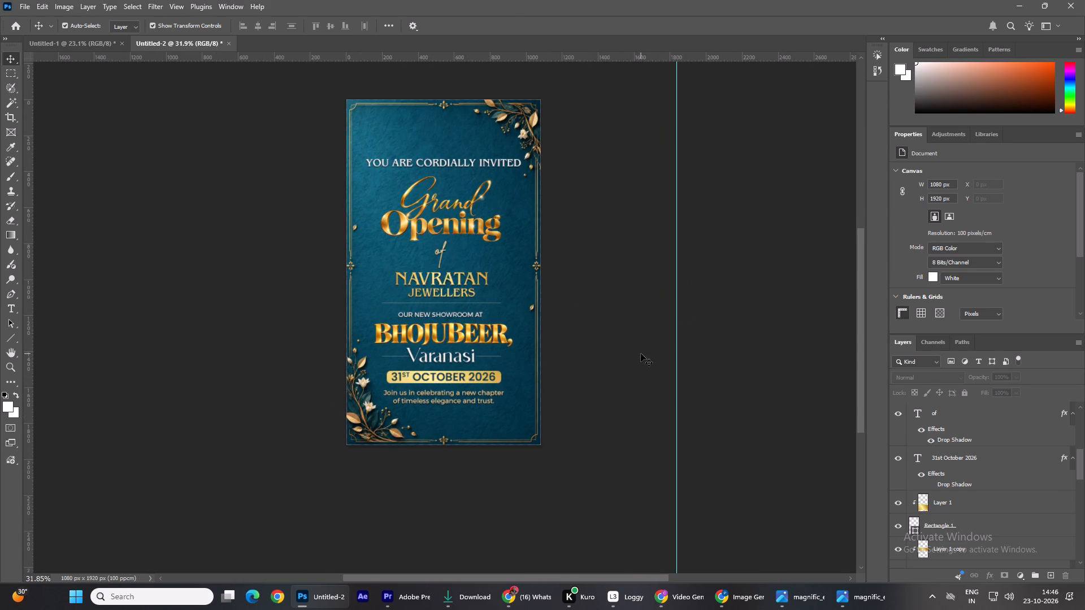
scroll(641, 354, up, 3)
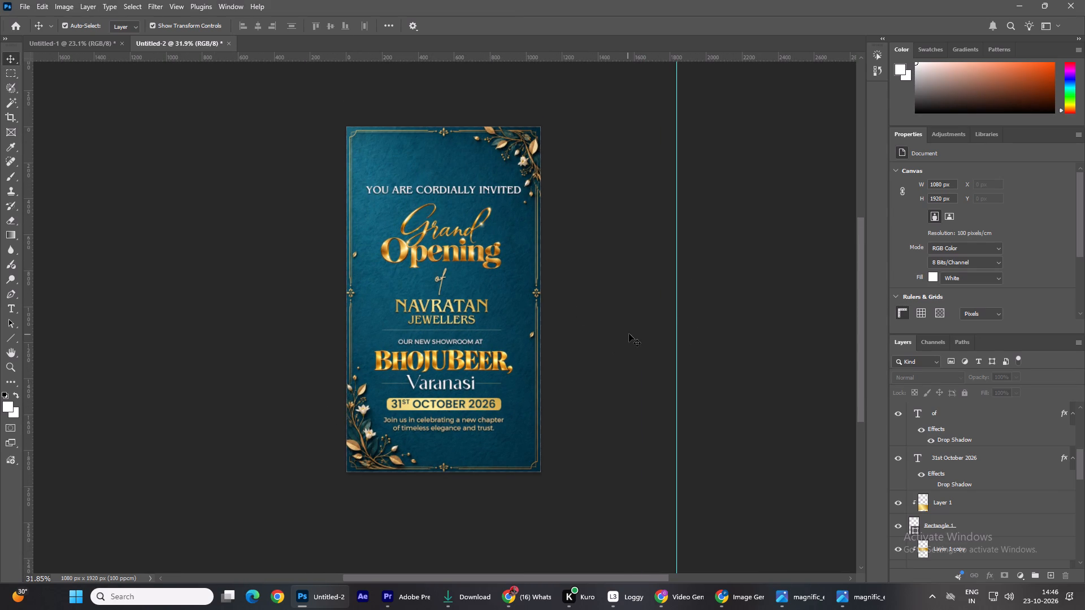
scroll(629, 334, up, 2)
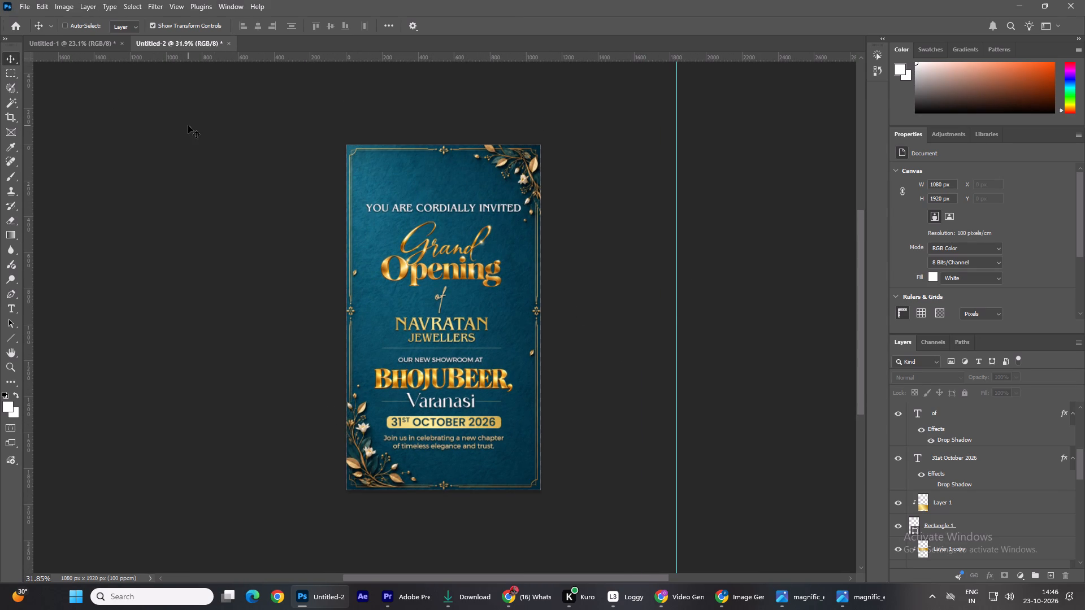
Save the invitation as a Photoshop file named grand opening bhojubeer in the Navratan Jewellers POST folder.
key(ctrl+s)
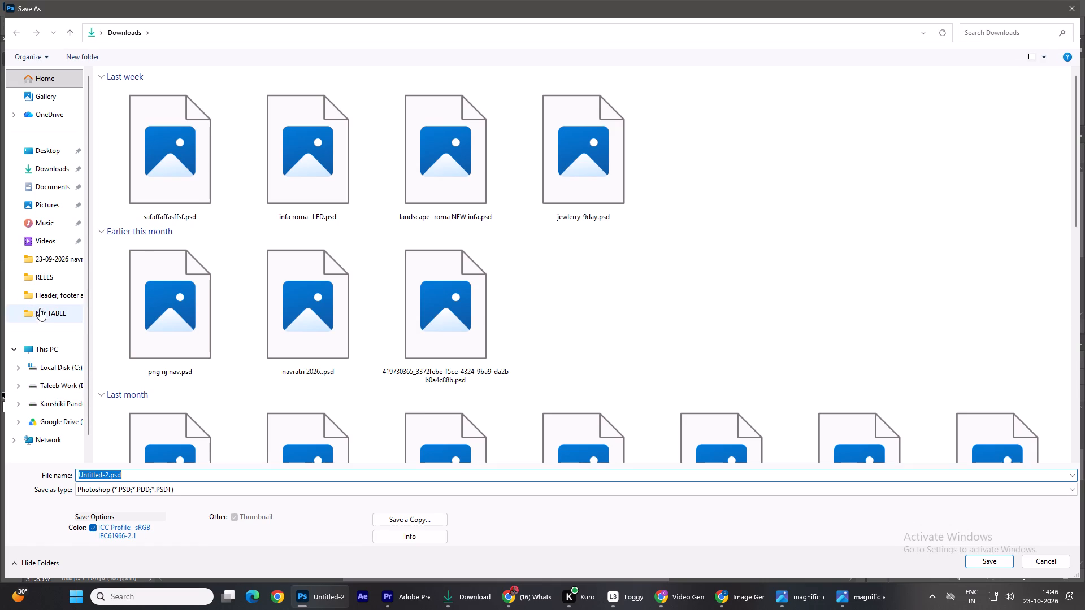
click(54, 284)
click(297, 36)
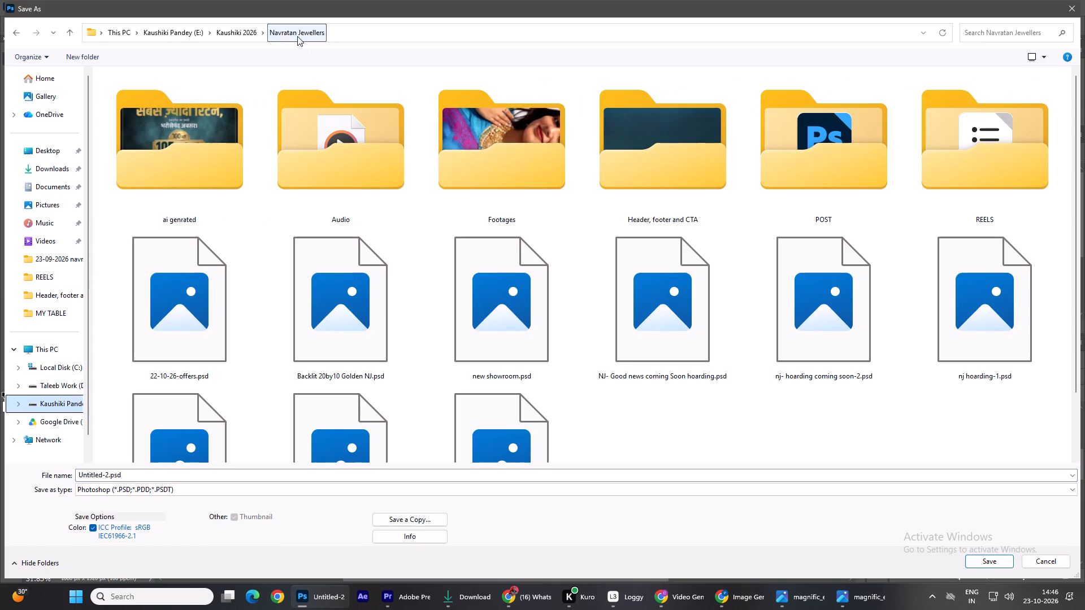
scroll(598, 366, down, 3)
scroll(621, 415, up, 5)
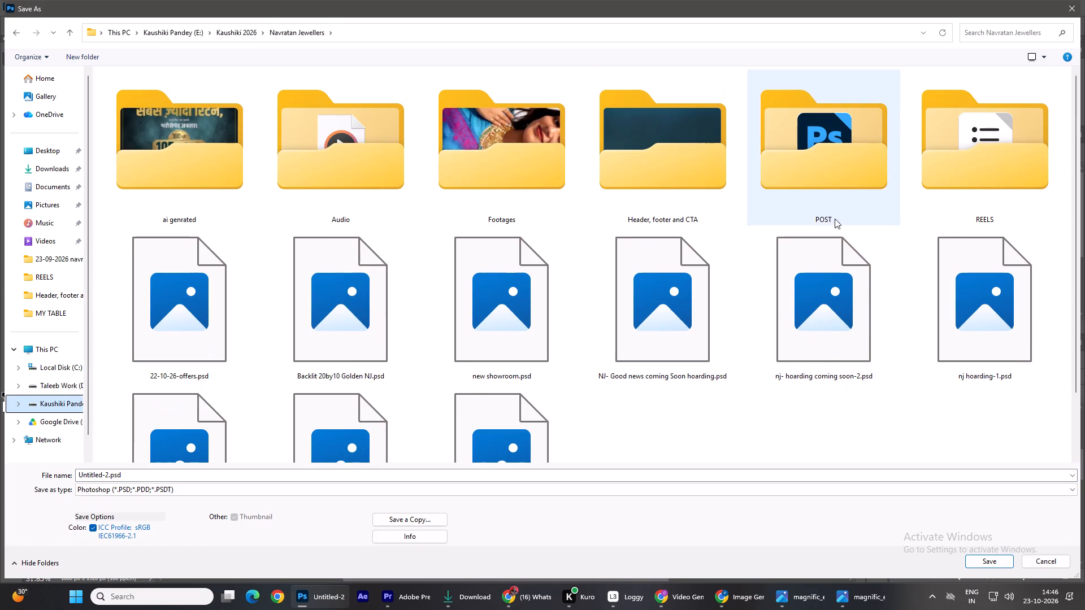
double_click(840, 188)
click(161, 473)
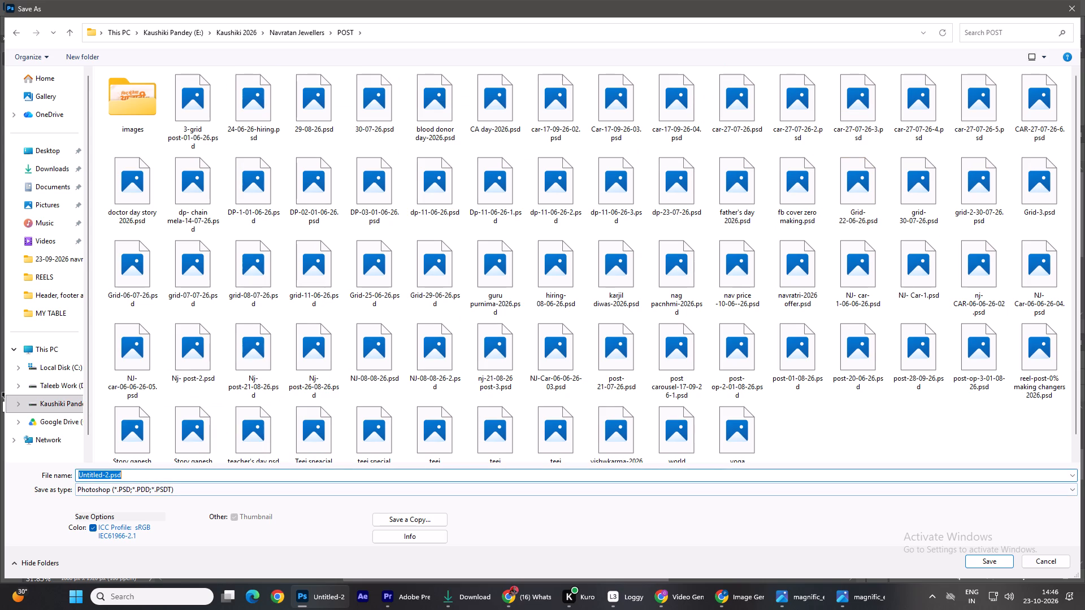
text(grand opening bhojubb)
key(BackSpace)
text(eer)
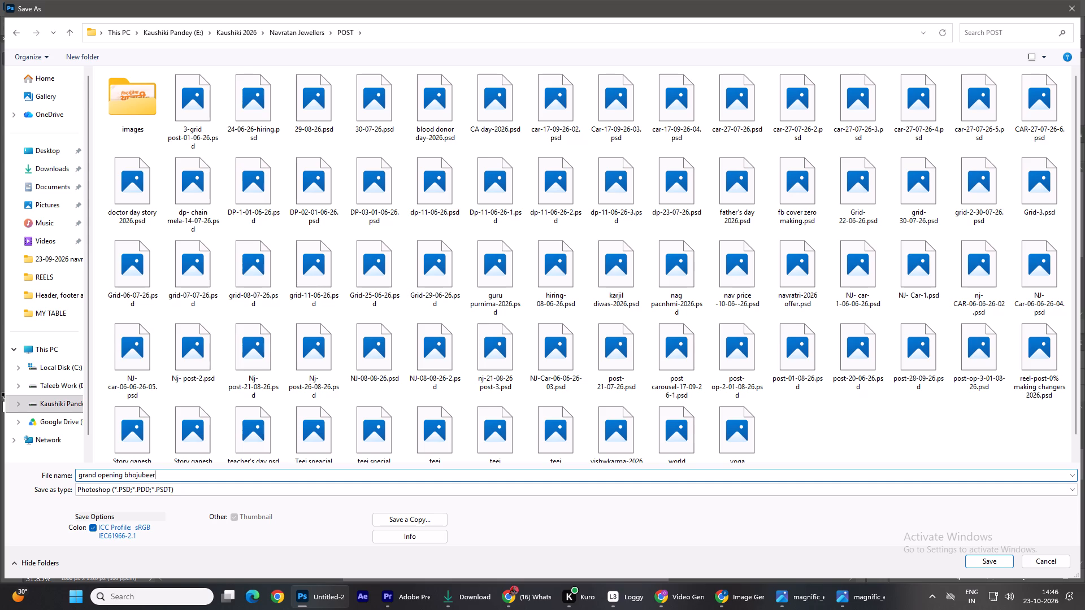
Complete saving the invitation as the Photoshop file grand opening bhojubeer in the POST folder, and save it once more.
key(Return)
scroll(777, 0, up, 1)
click(665, 173)
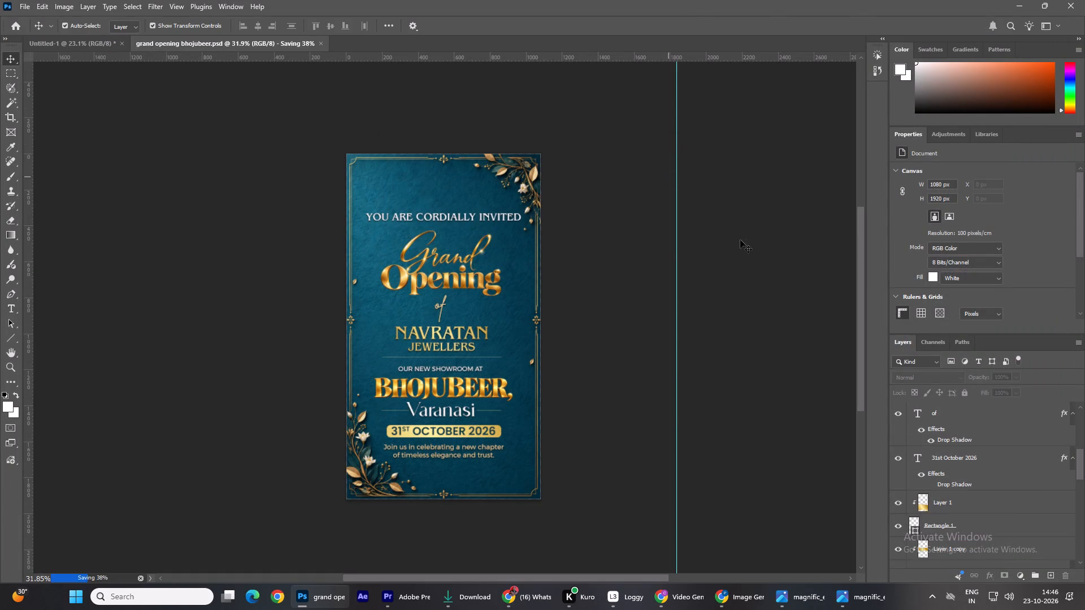
key(ctrl+s)
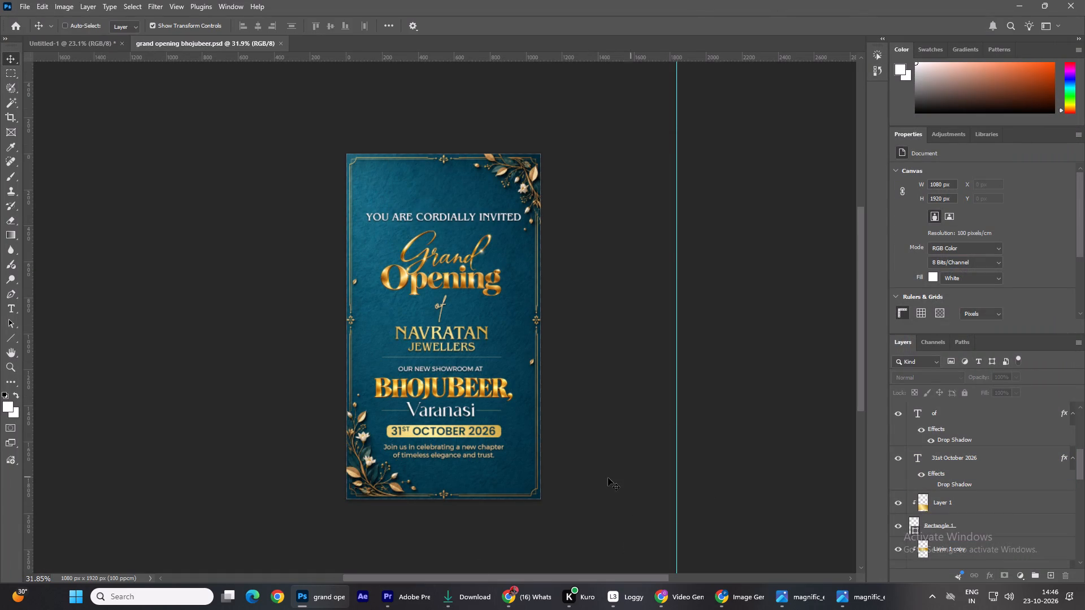
click(632, 464)
scroll(636, 478, down, 2)
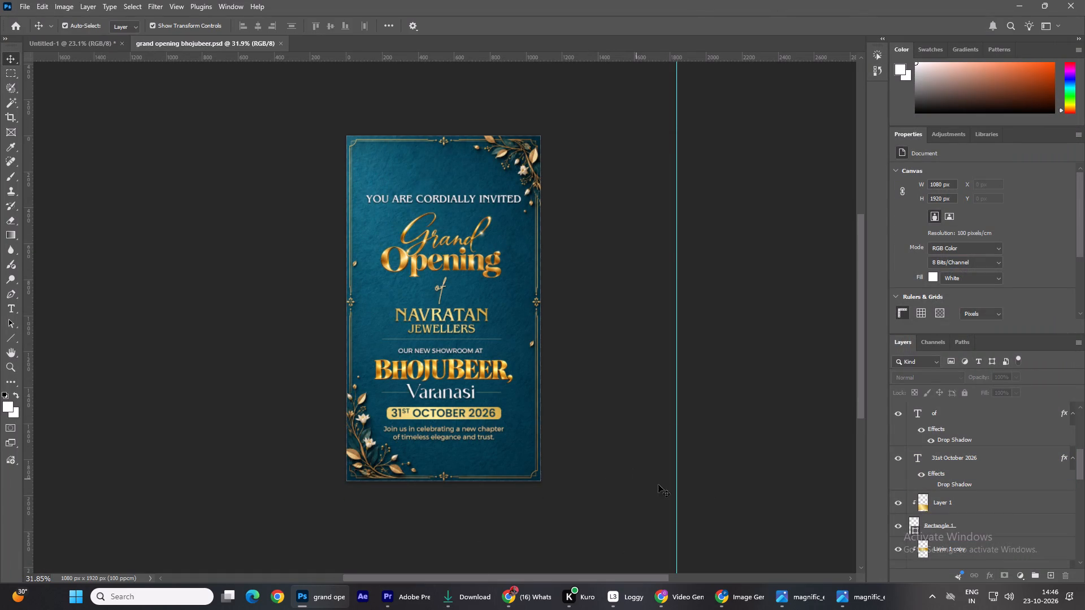